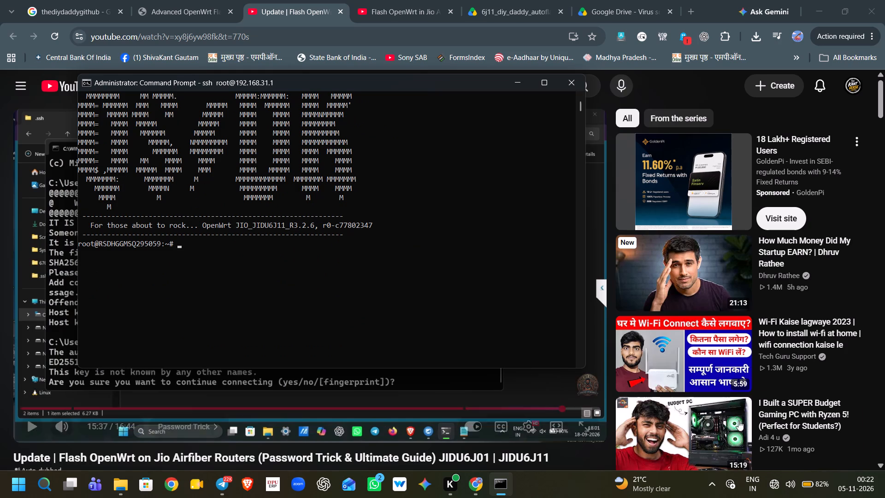
# Turn on the computer's Wi-Fi.
pyautogui.click(774, 491)
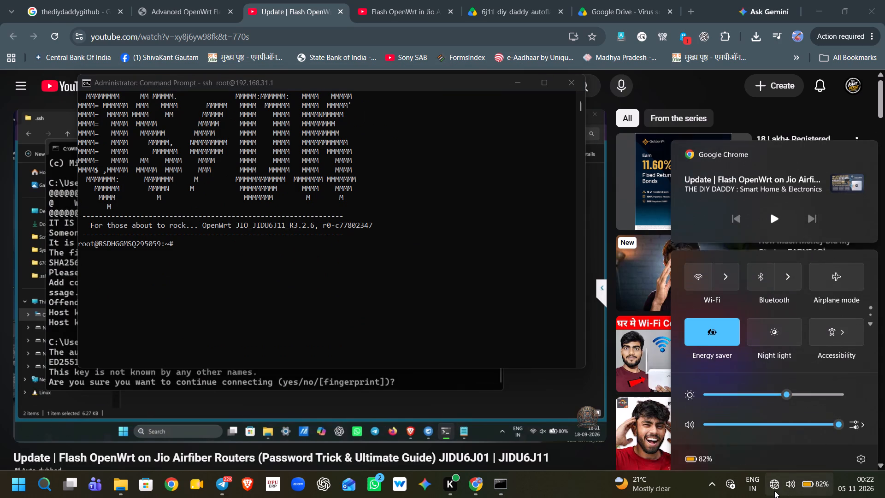
pyautogui.click(693, 268)
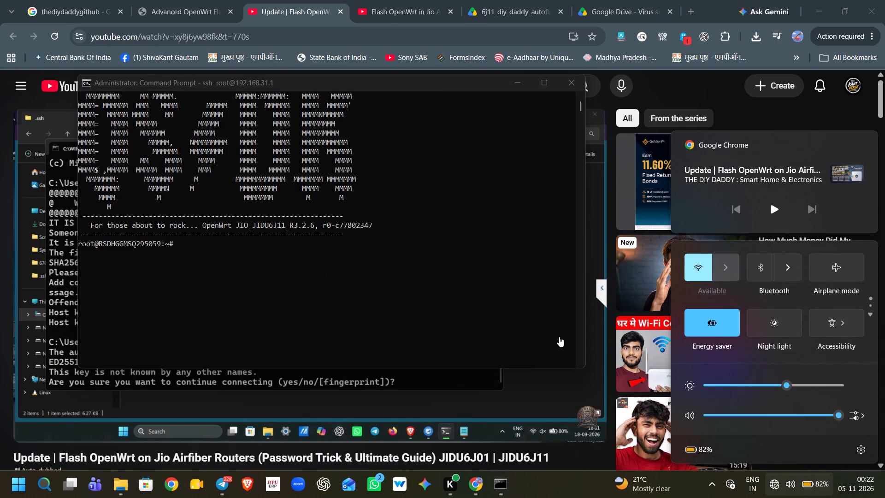
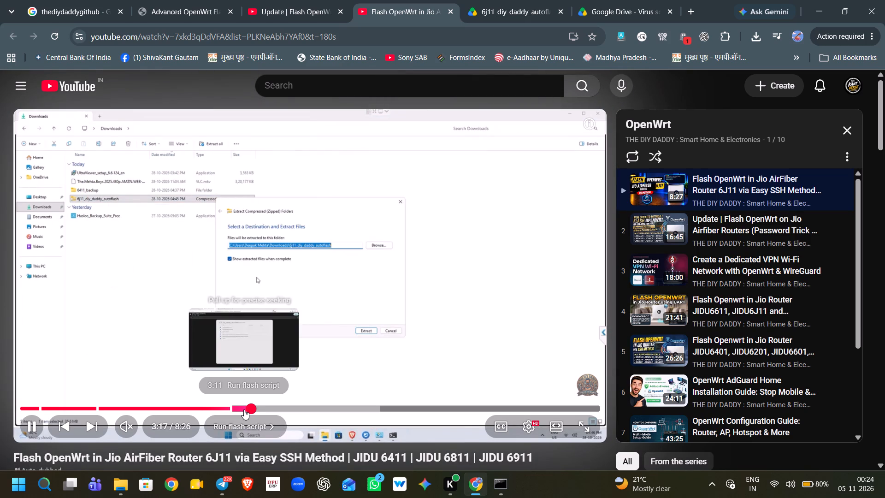
# Pause the tutorial and, in File Explorer, extract the 6j11_diy_daddy_autoflash archive to a same-named folder in Downloads, then minimise the Explorer windows.
pyautogui.press('space')
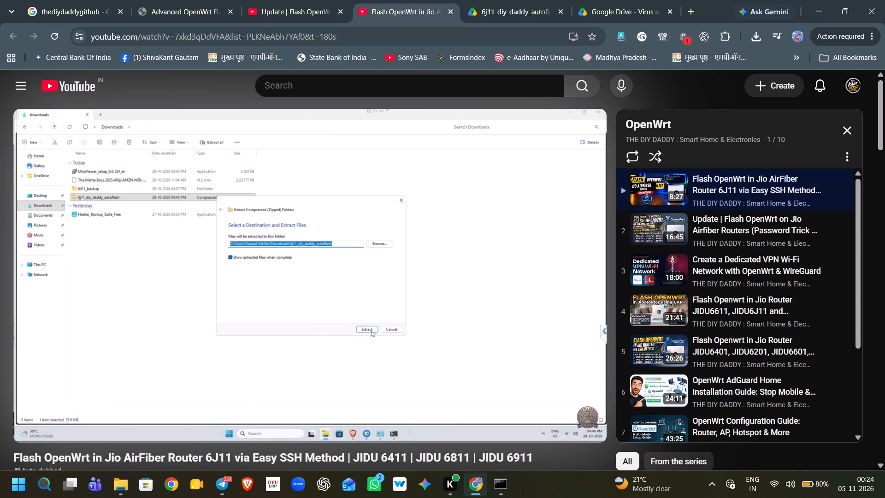
pyautogui.click(122, 490)
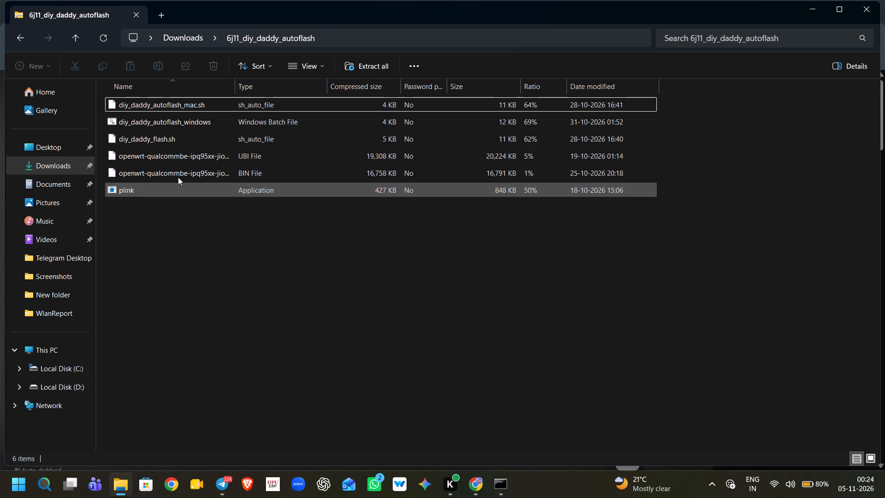
pyautogui.click(19, 31)
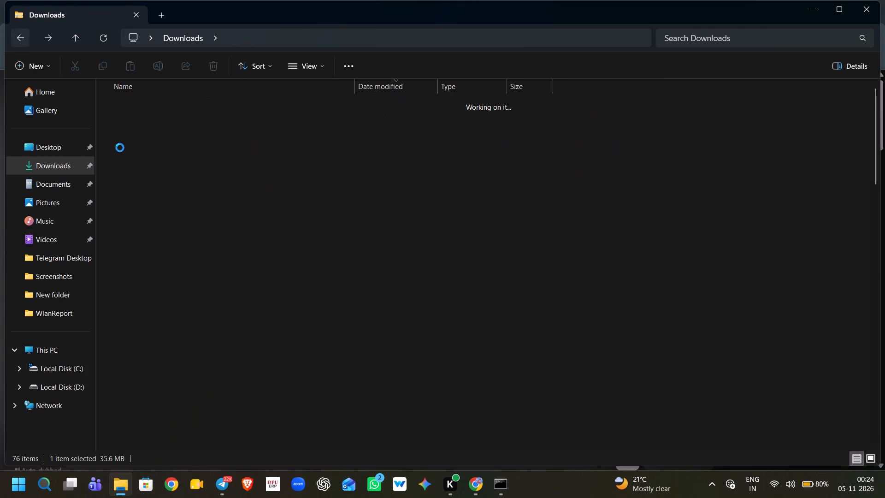
pyautogui.rightClick(148, 123)
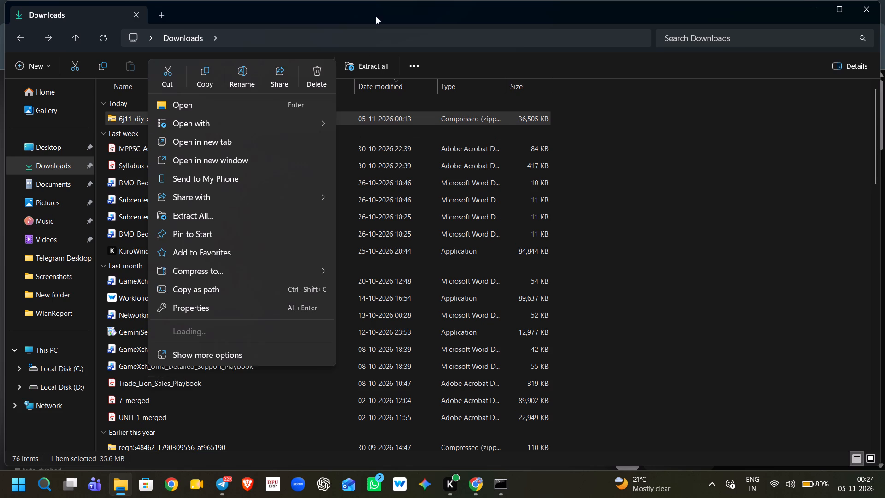
pyautogui.click(363, 62)
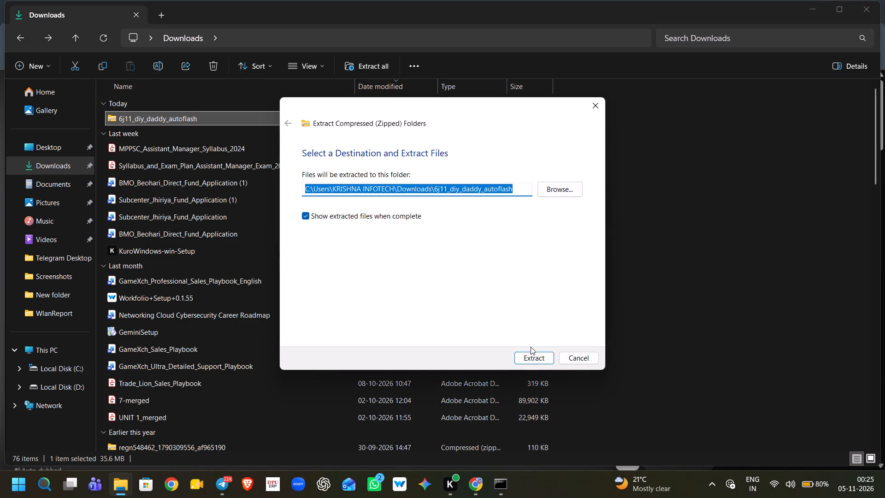
pyautogui.click(531, 360)
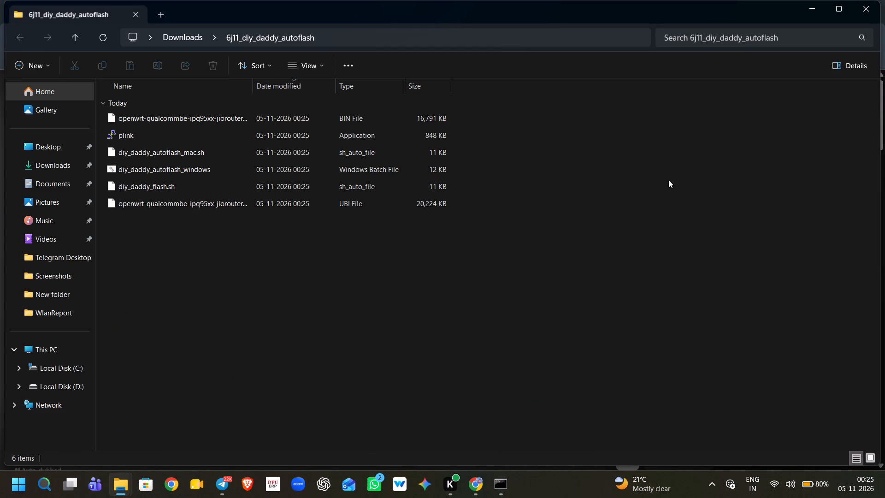
pyautogui.click(813, 7)
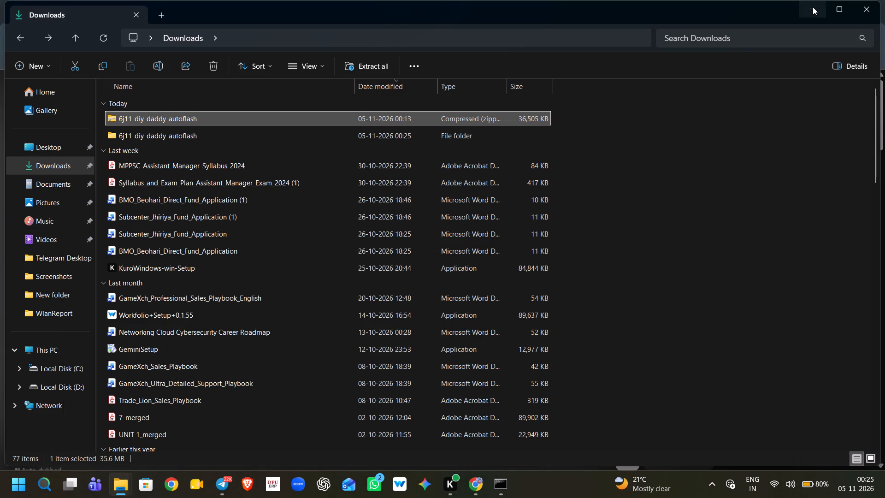
pyautogui.click(813, 7)
# Resume the OpenWrt flashing tutorial in Chrome, skipping the advertisement and unmuting the sound.
pyautogui.press('space')
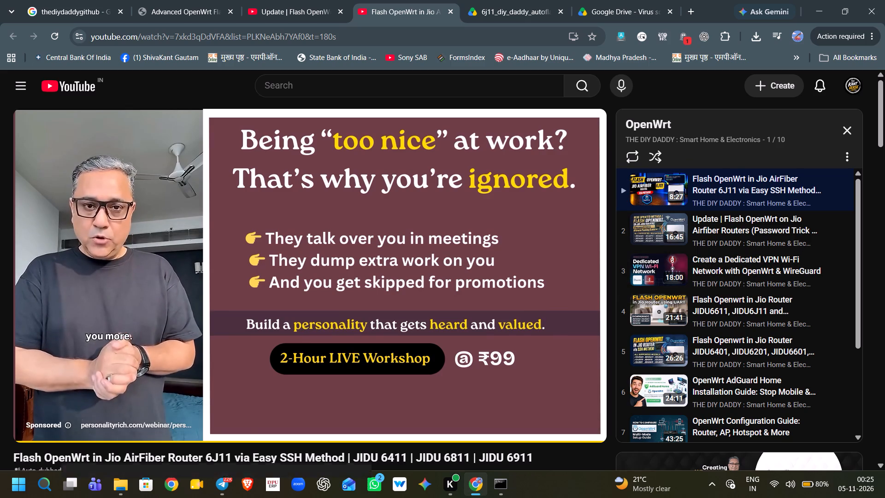
pyautogui.press('b')
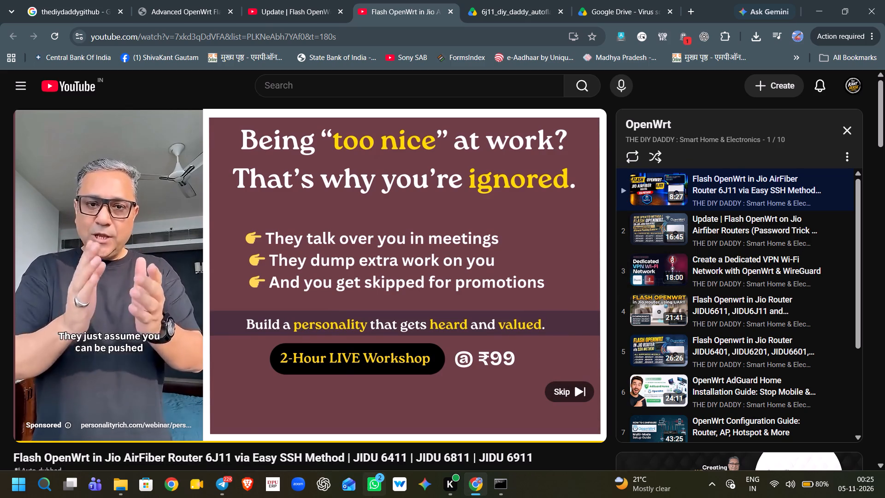
pyautogui.click(561, 389)
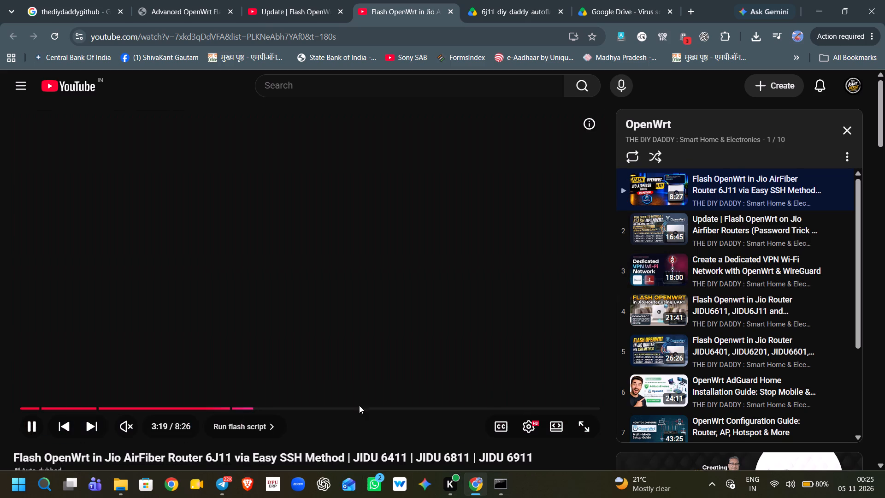
pyautogui.click(135, 429)
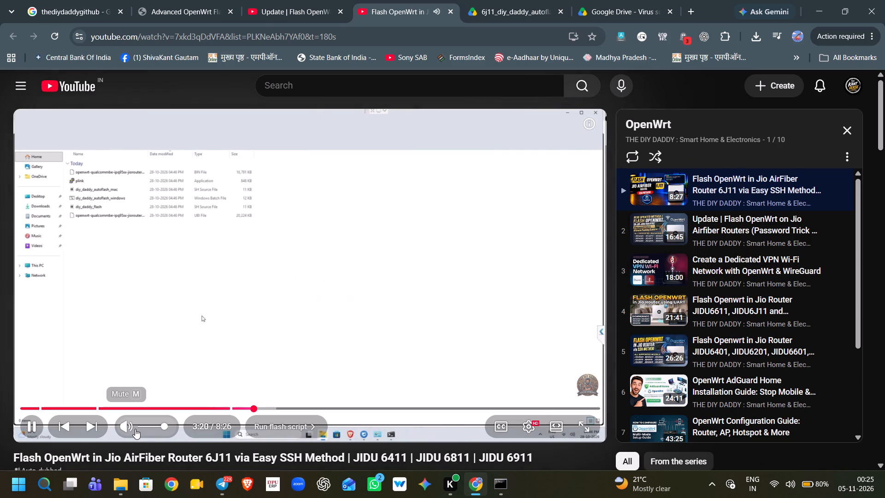
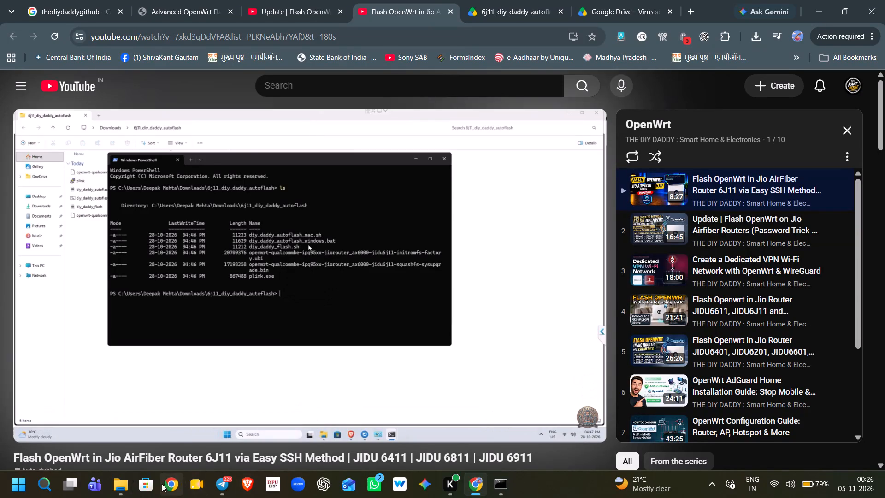
# Switch to File Explorer, close the Downloads window, and open a terminal in the extracted 6j11_diy_daddy_autoflash folder.
pyautogui.click(125, 482)
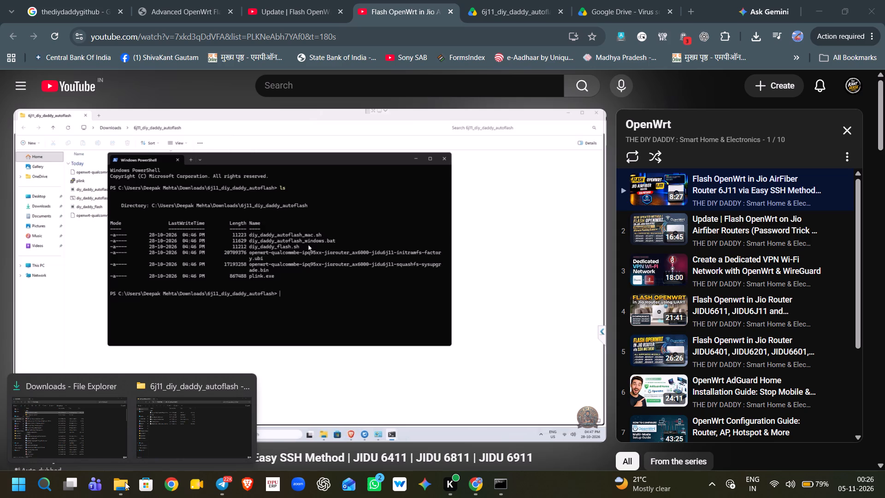
pyautogui.click(125, 482)
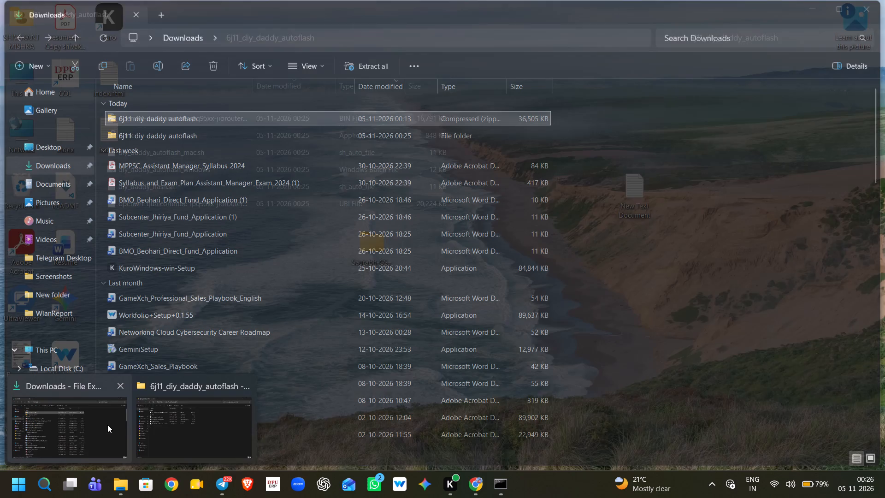
pyautogui.click(116, 386)
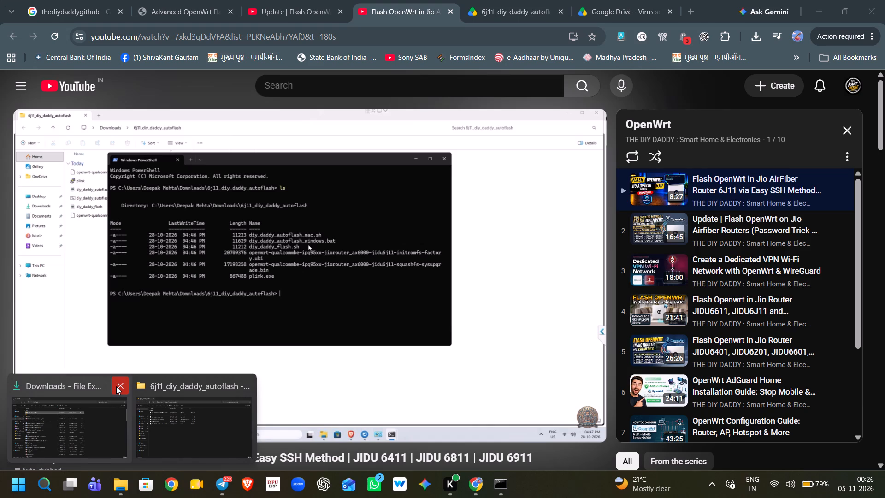
pyautogui.click(124, 424)
pyautogui.rightClick(446, 299)
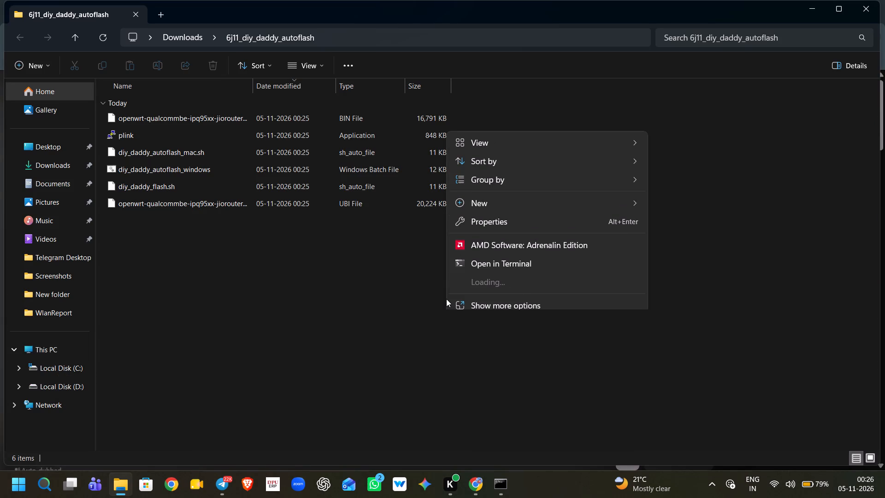
pyautogui.click(498, 286)
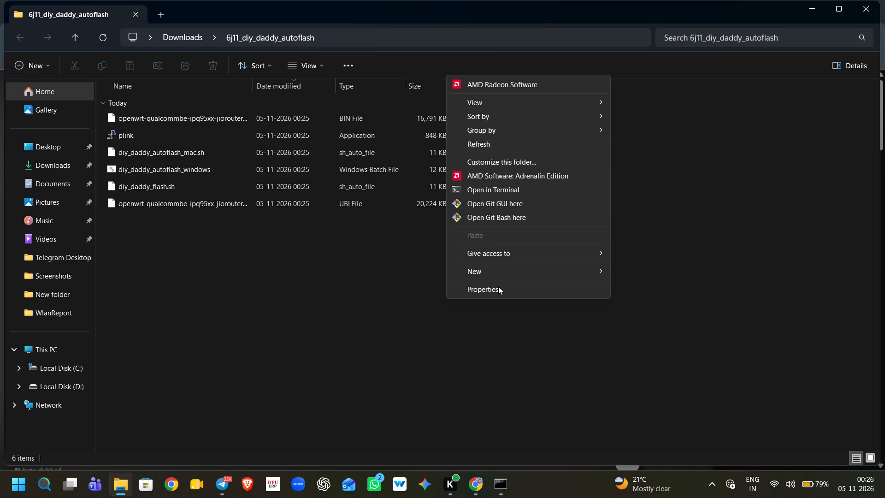
pyautogui.click(437, 289)
pyautogui.keyDown('shift'); pyautogui.rightClick(437, 289); pyautogui.keyUp('shift')
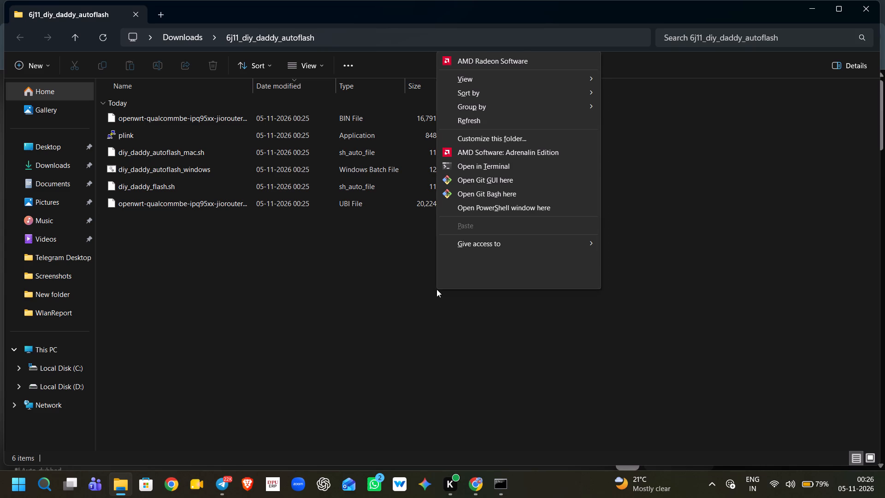
pyautogui.click(531, 204)
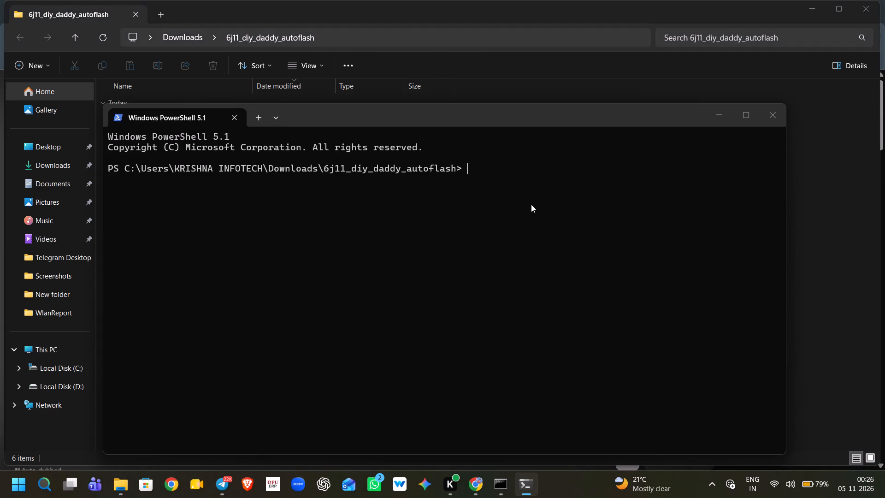
# List the autoflash folder's contents in PowerShell with the ls command.
pyautogui.press('l')
pyautogui.press('l')
pyautogui.press('BackSpace')
pyautogui.press('s')
pyautogui.press('Return')
# Return to the tutorial in Chrome, watch how the Windows autoflash script command is entered, and pause the video.
pyautogui.click(815, 247)
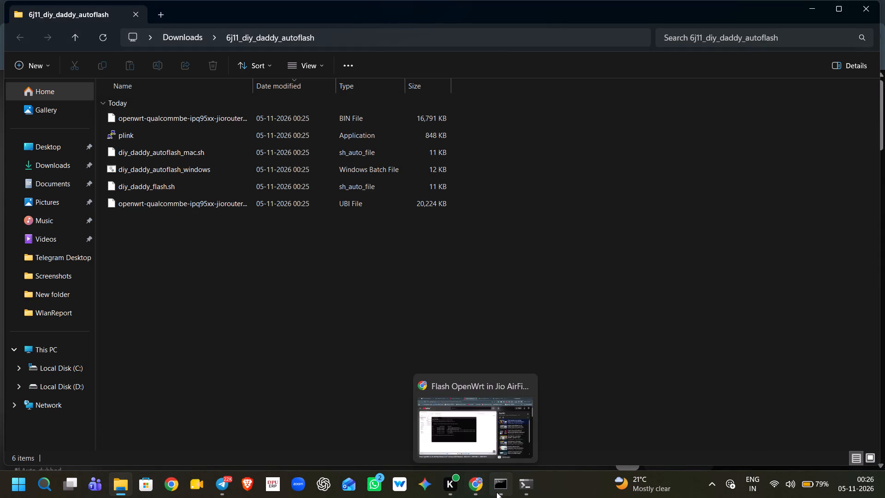
pyautogui.click(471, 489)
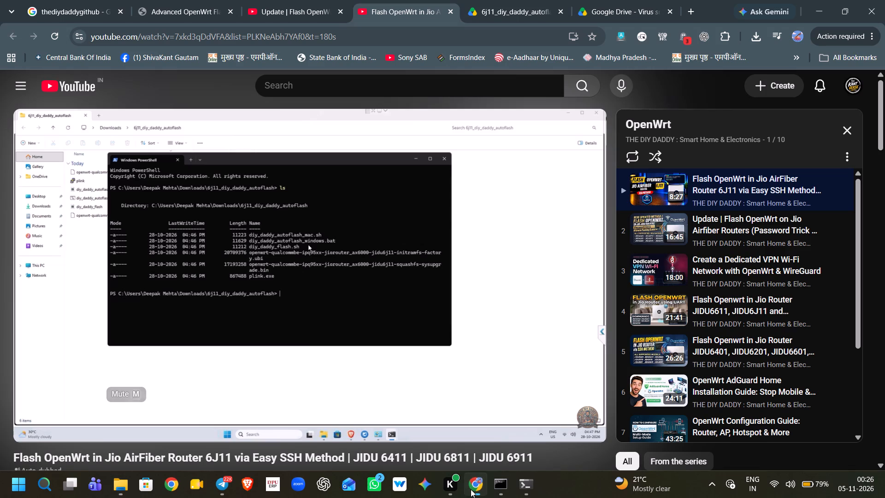
pyautogui.press('space')
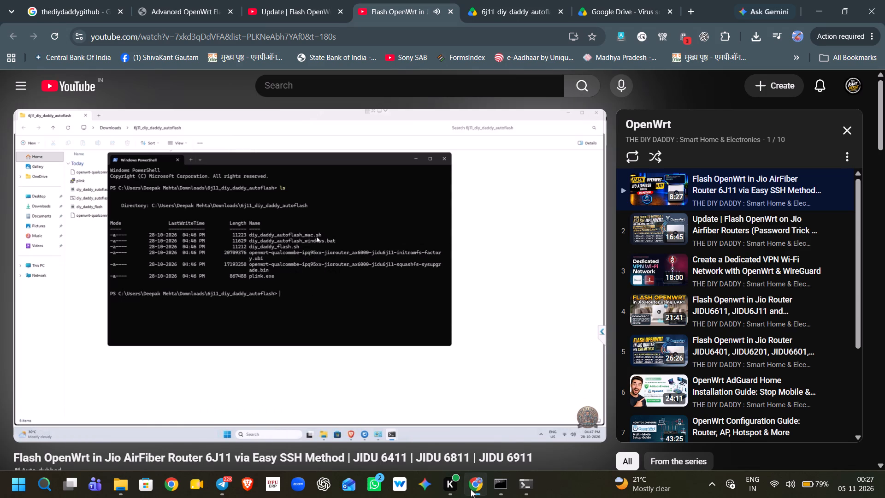
pyautogui.press('space')
pyautogui.press('space')
pyautogui.press('space')
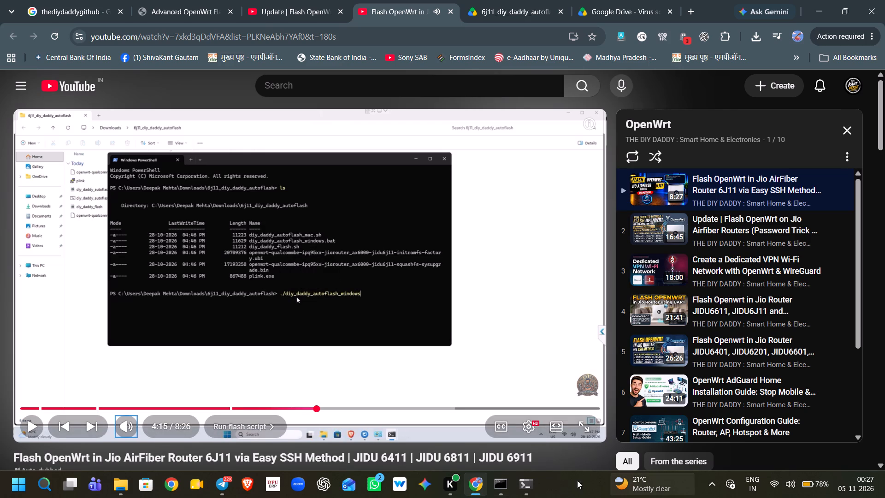
# Switch to PowerShell and enter ./diy_daddy_autoflash_windows.bat at the prompt, copying the script name from the listing, without running it.
pyautogui.click(545, 497)
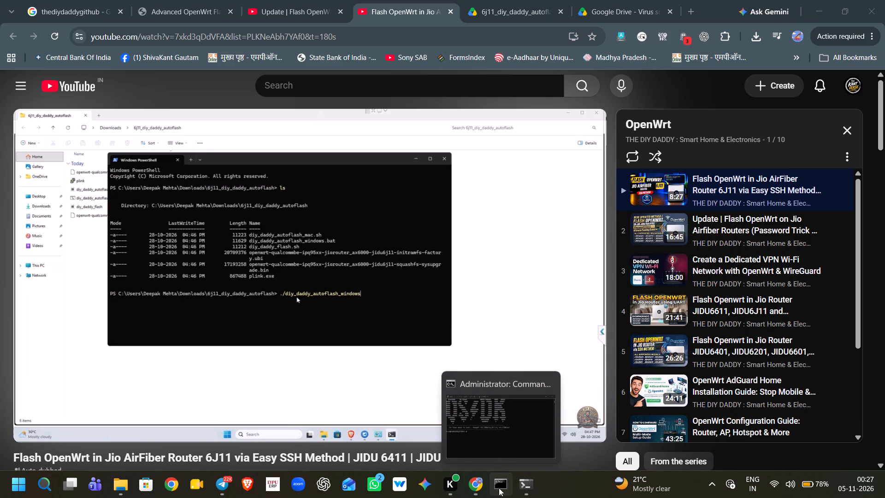
pyautogui.click(521, 485)
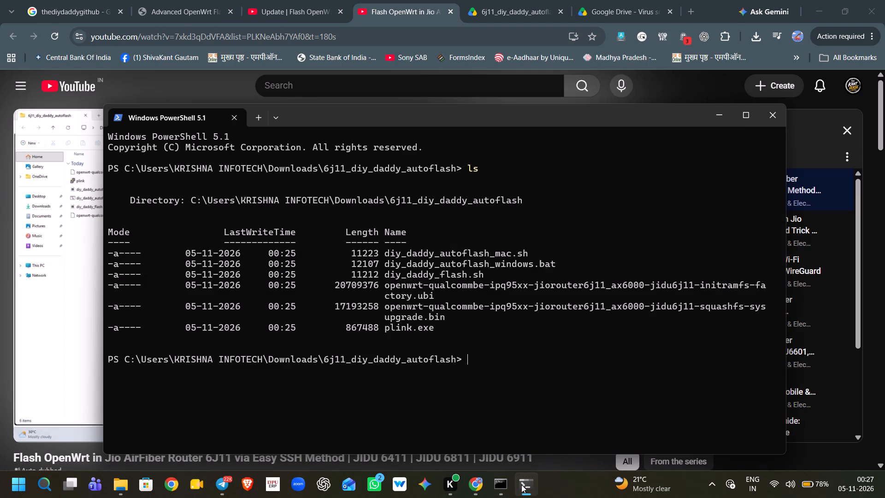
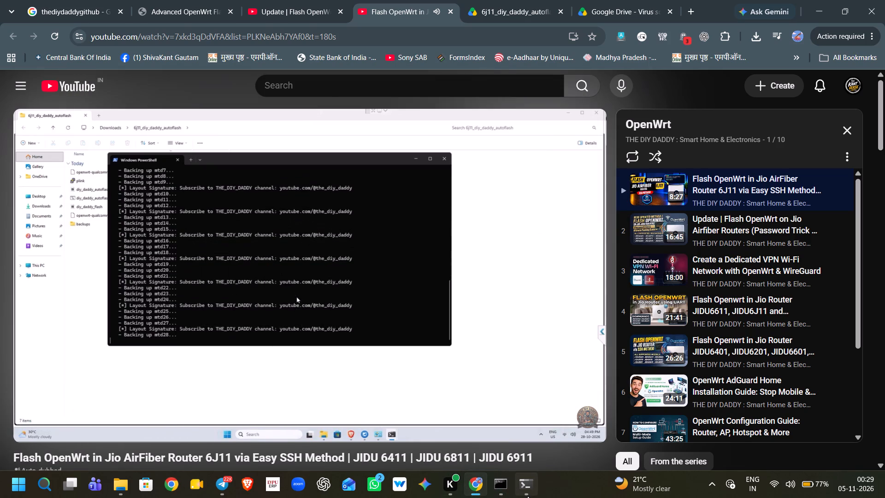
# Switch to the PowerShell window running the autoflash script and answer y to store the router's SSH host key in the cache.
pyautogui.click(527, 496)
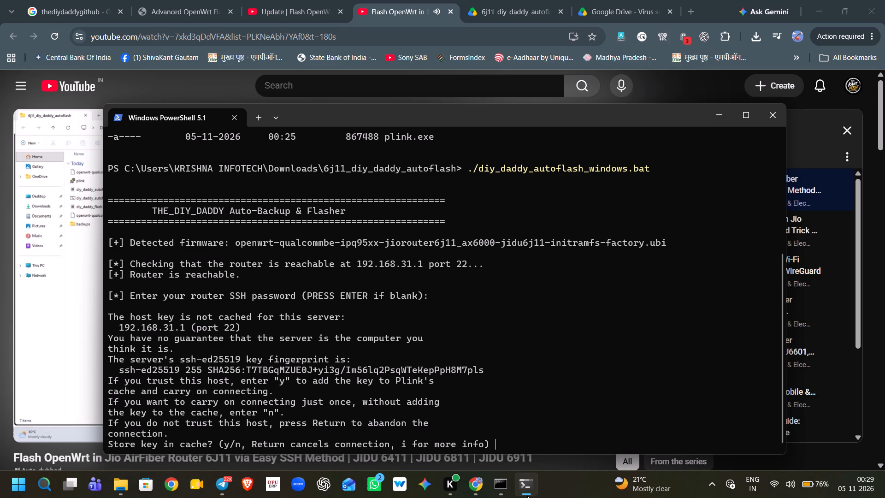
pyautogui.scroll(-2, 537, 393)
pyautogui.press('y')
pyautogui.press('Return')
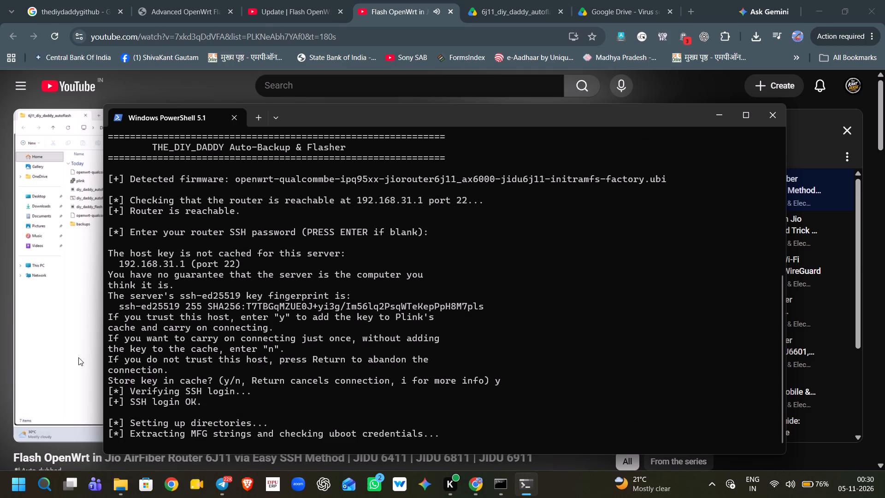
# Pause the tutorial video in Chrome, then return to PowerShell to follow the script's partition backup.
pyautogui.click(94, 344)
pyautogui.press('space')
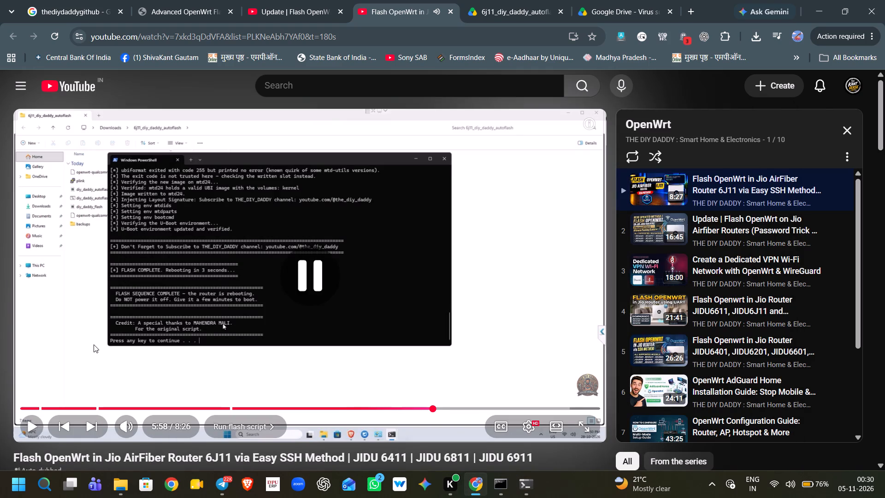
pyautogui.press('space')
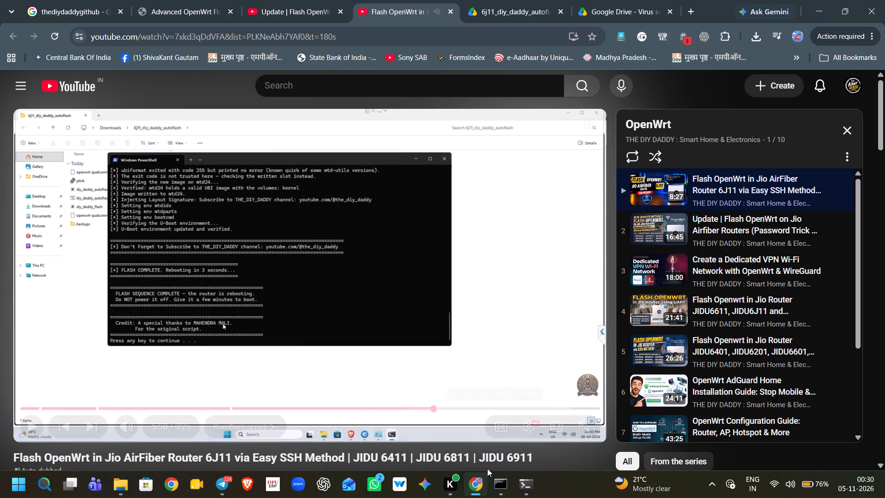
pyautogui.click(529, 487)
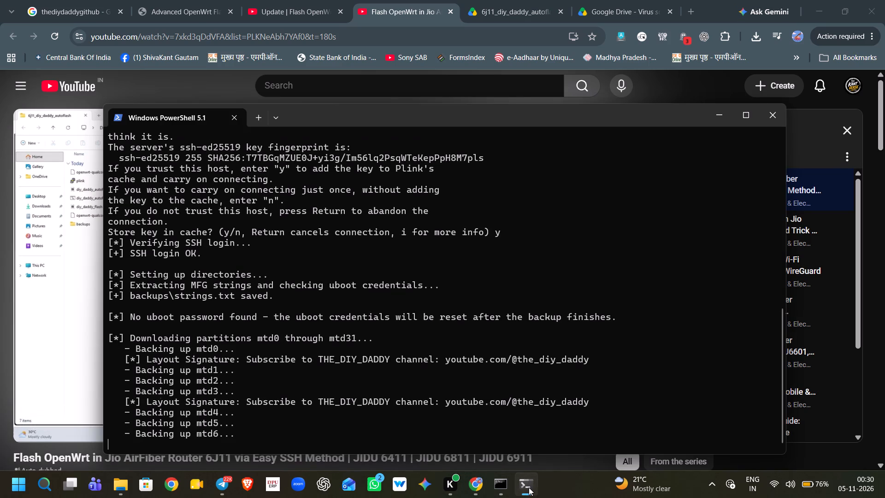
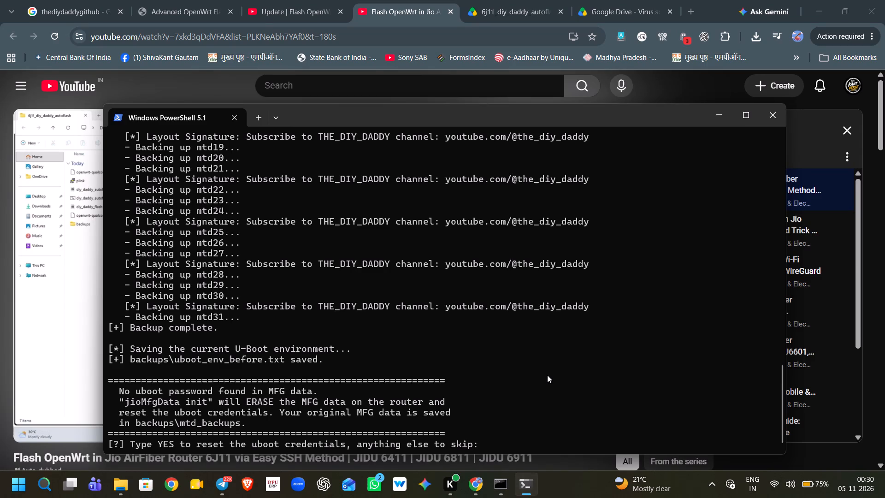
# Check the tutorial video in Chrome and leave it paused, then answer YES in the PowerShell script to reset the router's uboot credentials.
pyautogui.scroll(-1, 547, 375)
pyautogui.click(73, 372)
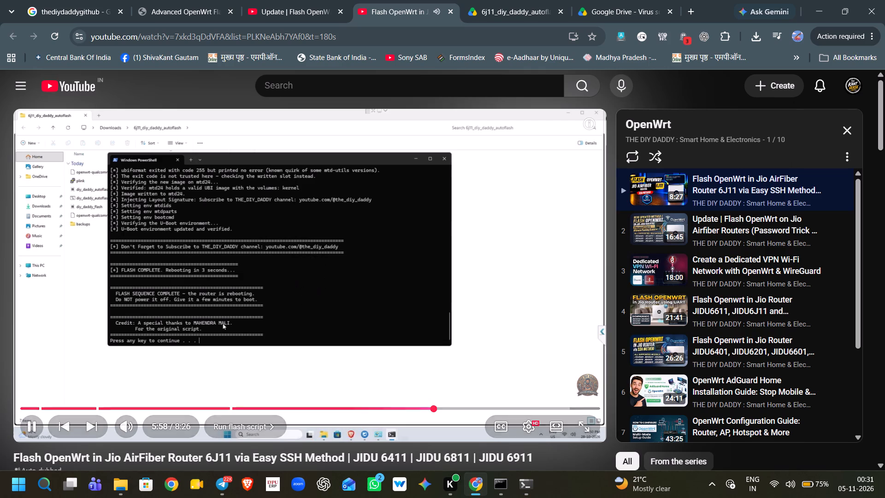
pyautogui.press('space')
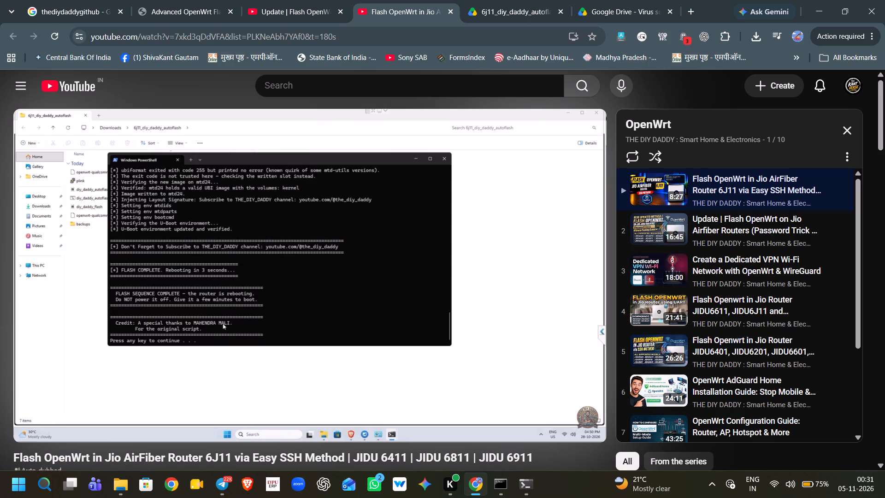
pyautogui.click(526, 492)
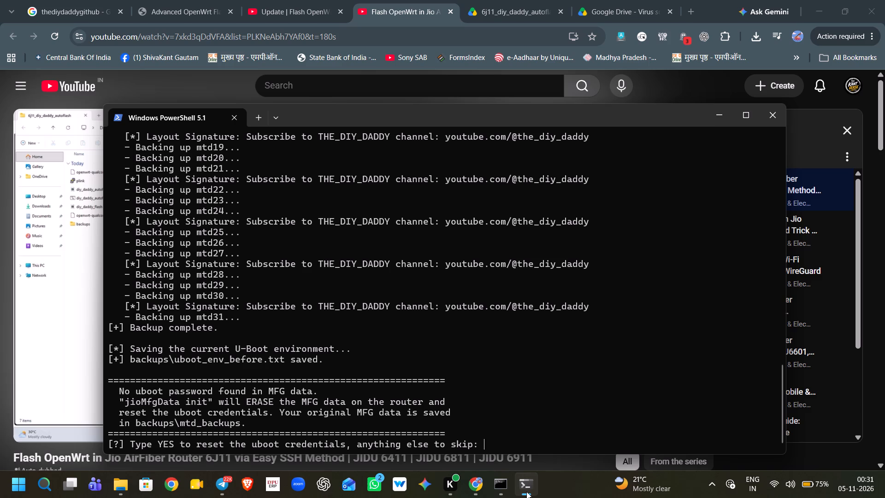
pyautogui.hotkey('shift', 'y')
pyautogui.write('ES')
pyautogui.press('Return')
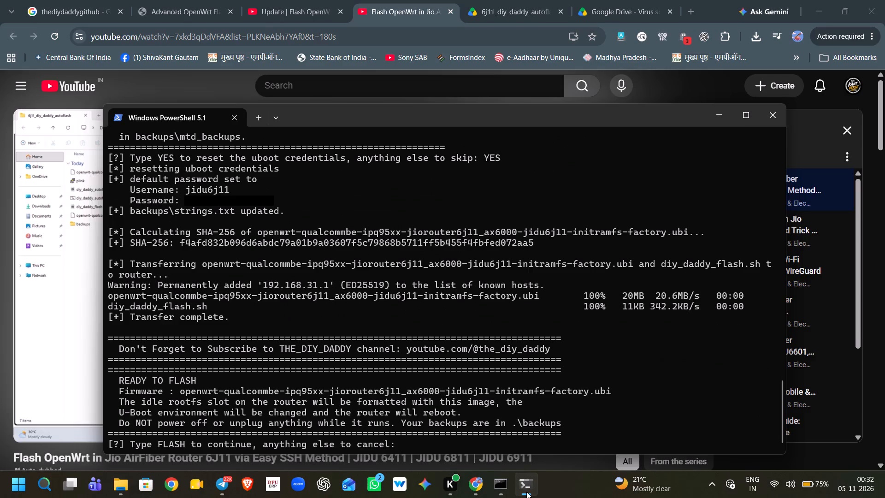
# Answer FLASH at the script's confirmation prompt to start flashing the OpenWrt initramfs-factory firmware onto the router.
pyautogui.hotkey('shift', 'f')
pyautogui.write('LASH')
pyautogui.press('Return')
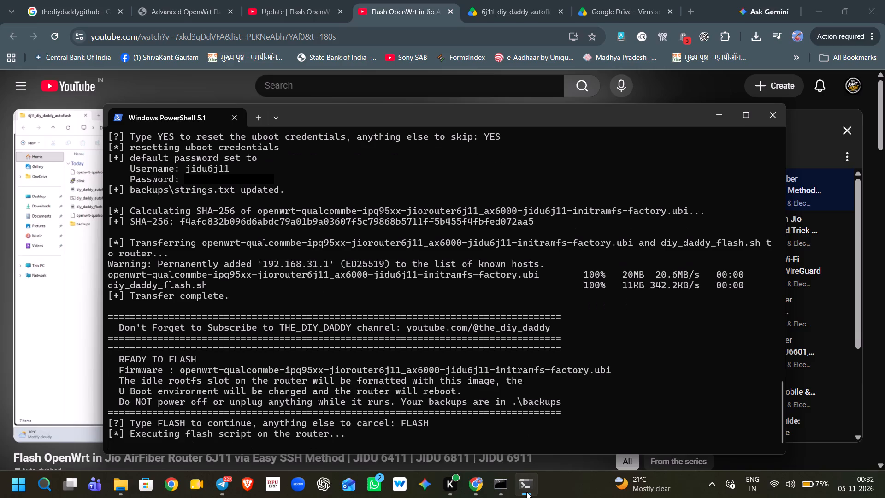
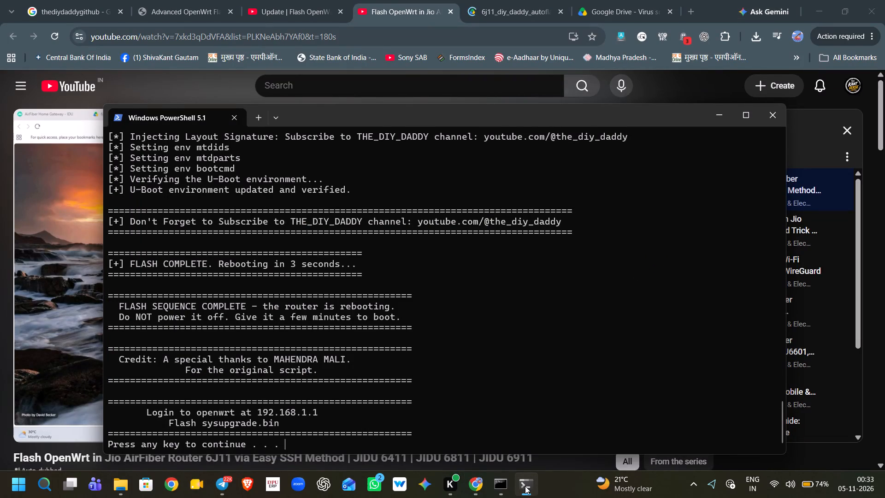
# Continue past the flash script's closing prompt to get back to the PowerShell command line.
pyautogui.press('Return')
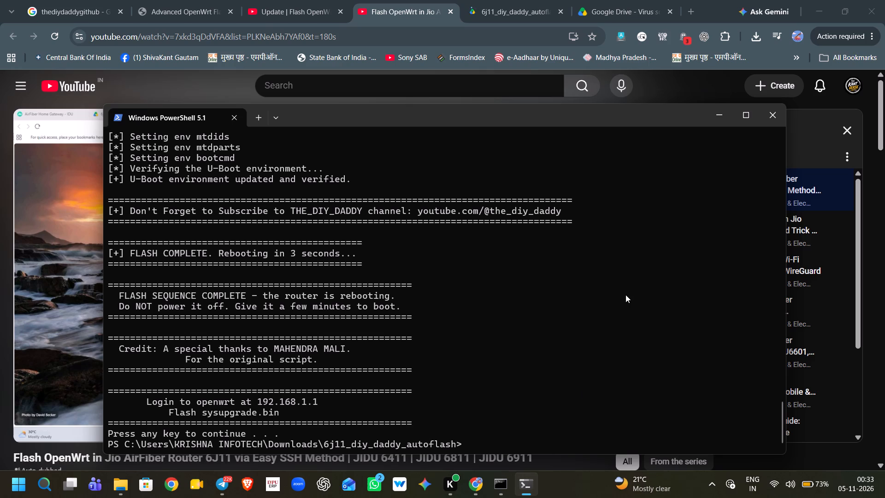
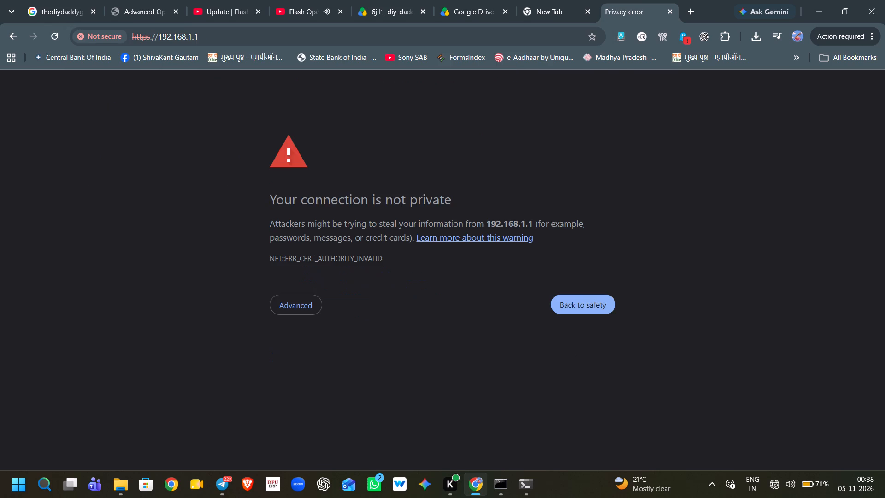
pyautogui.click(304, 305)
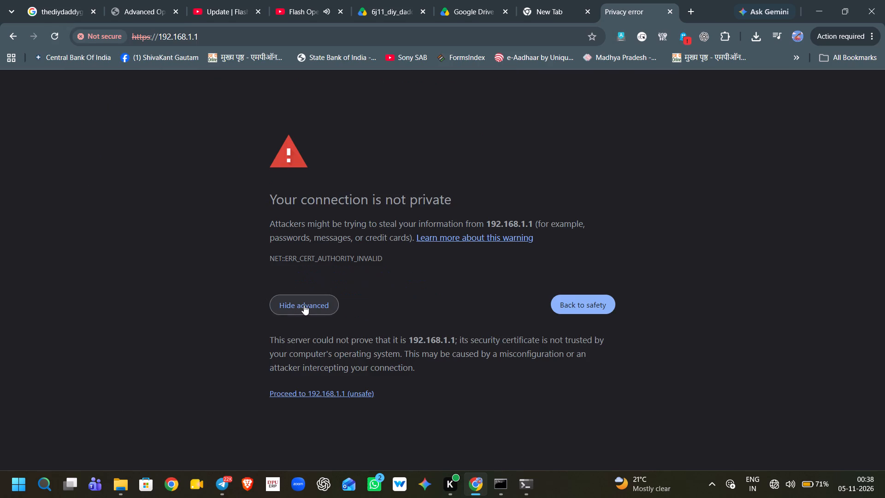
pyautogui.click(287, 395)
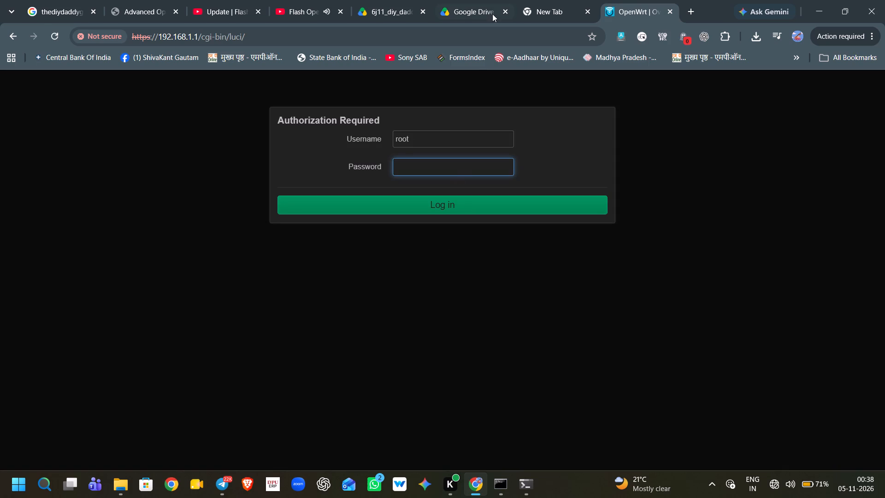
# Return to the YouTube tutorial on flashing OpenWrt and pause the video.
pyautogui.click(311, 0)
pyautogui.press('space')
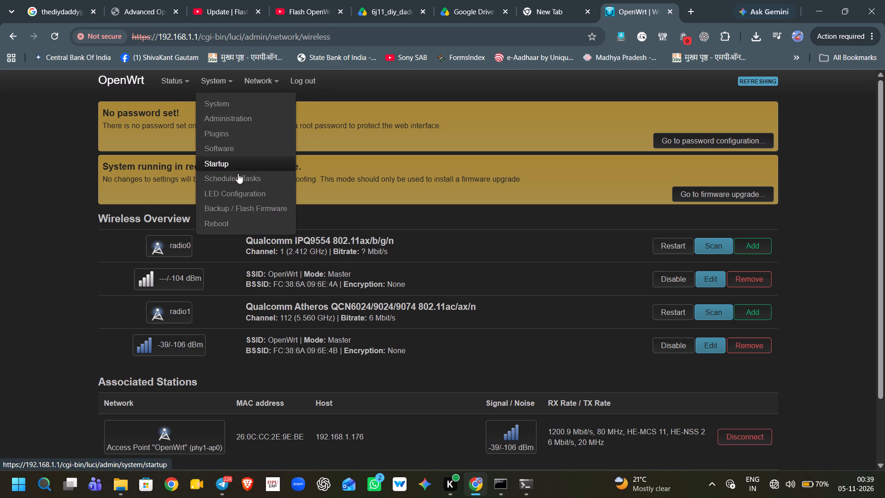
# Open the LED Configuration page in the OpenWrt system settings.
pyautogui.click(237, 199)
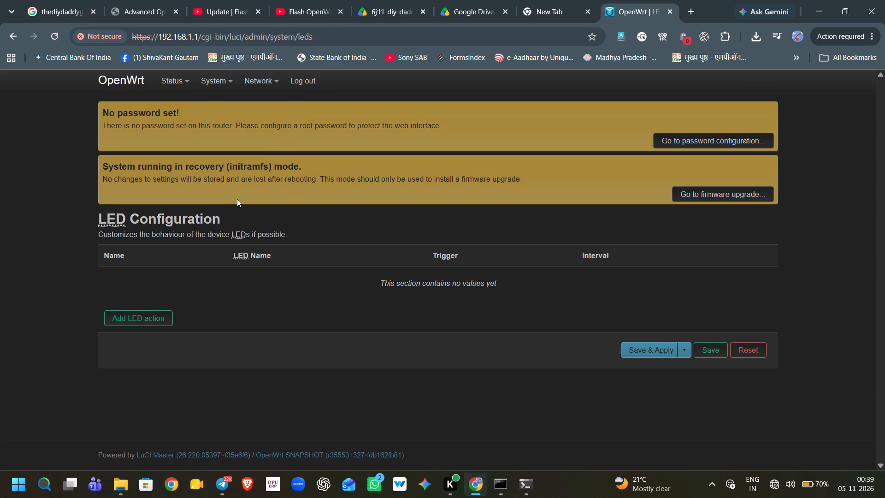
# Add an LED action for blue:status with the trigger Always on (kernel: default-on) and save the entry.
pyautogui.click(162, 318)
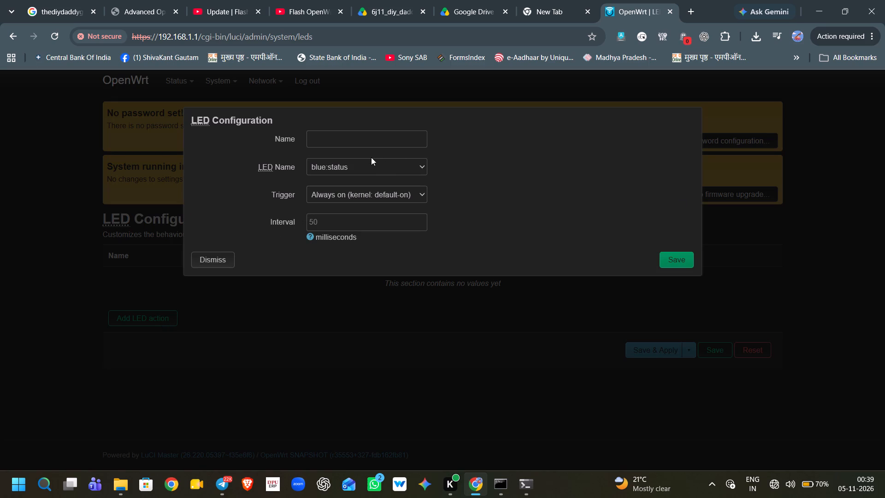
pyautogui.click(363, 196)
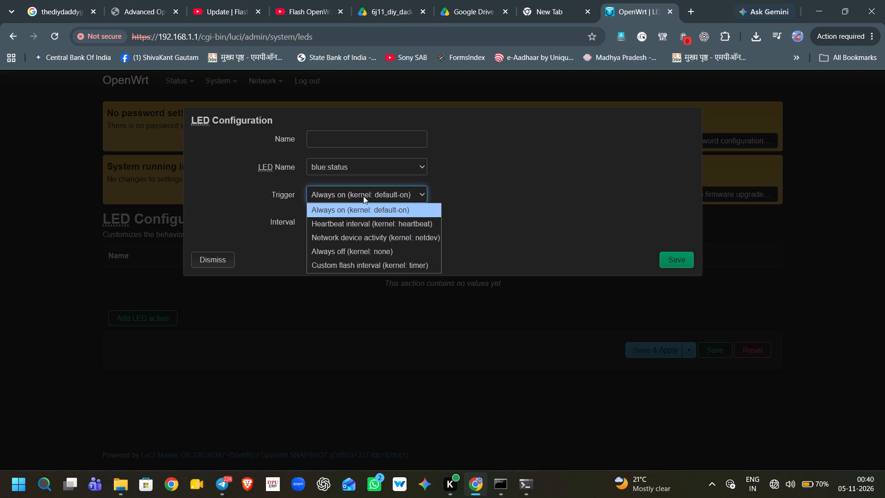
pyautogui.click(363, 196)
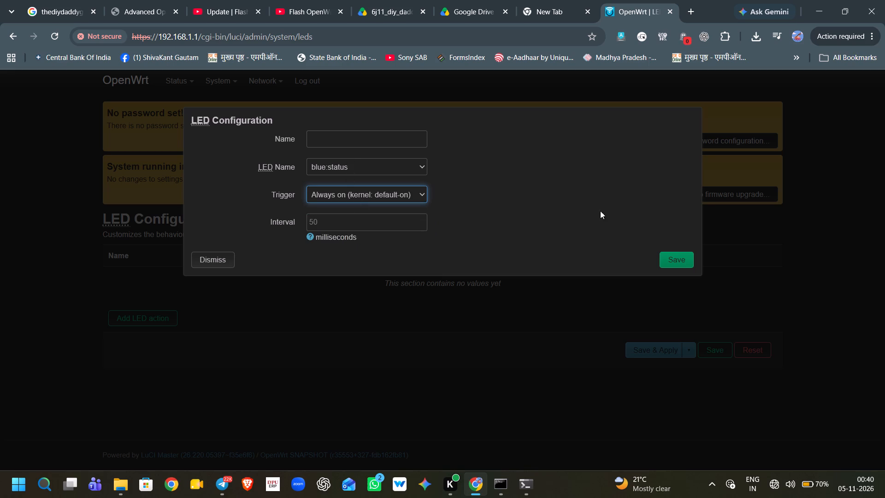
pyautogui.click(668, 256)
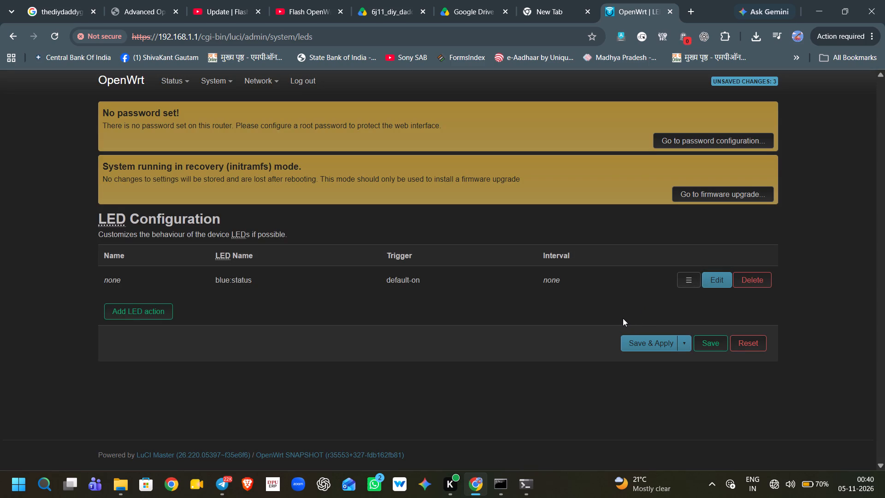
# Reopen the blue:status LED action, review its trigger and LED name choices, and save it with the same settings.
pyautogui.click(717, 282)
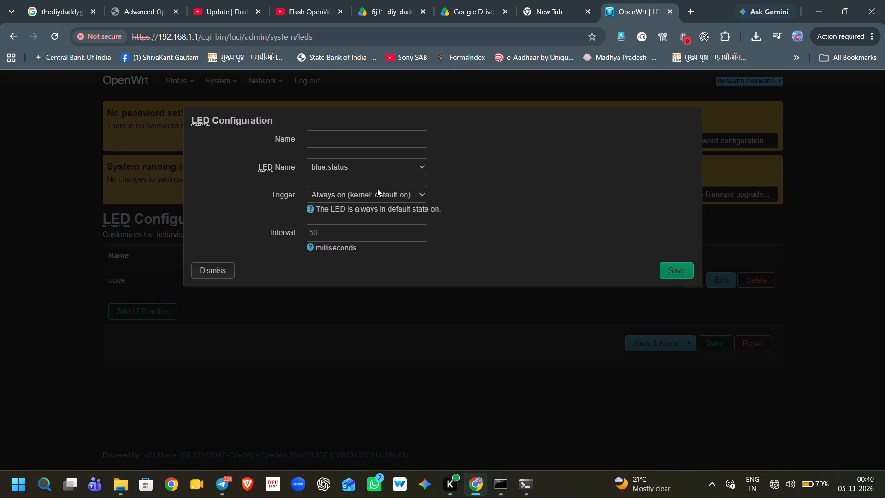
pyautogui.click(379, 193)
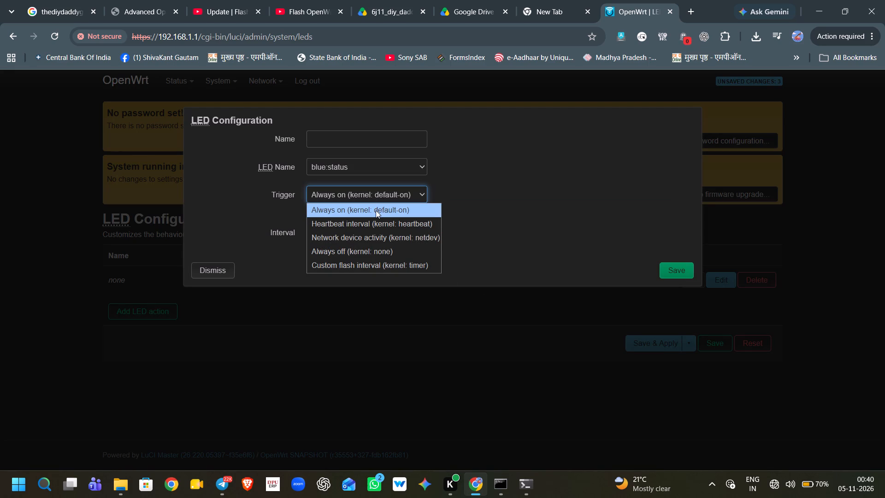
pyautogui.click(376, 210)
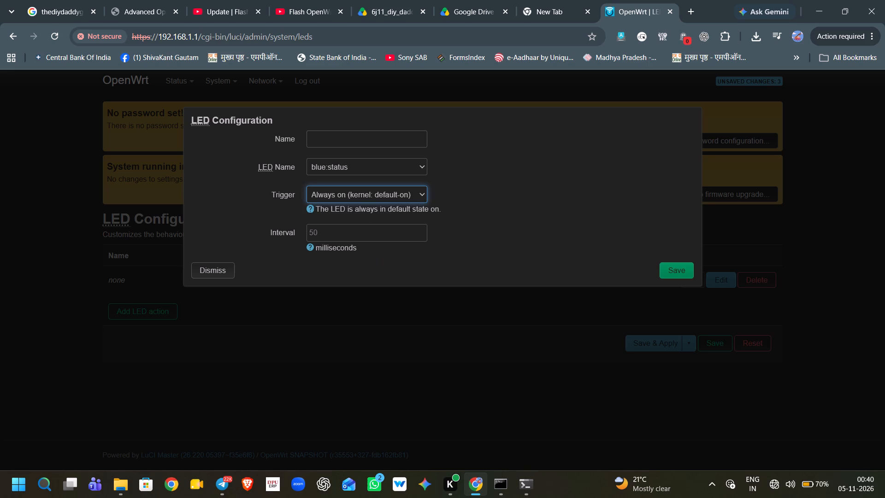
pyautogui.click(342, 165)
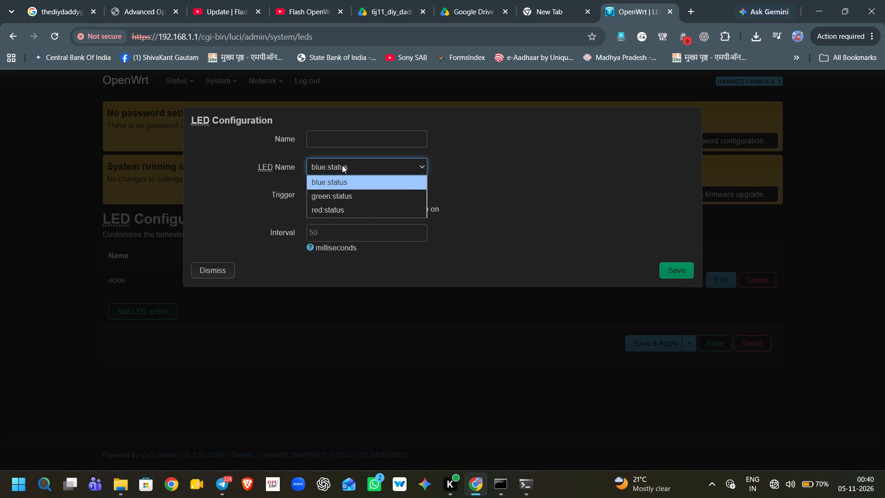
pyautogui.click(342, 165)
pyautogui.click(342, 165)
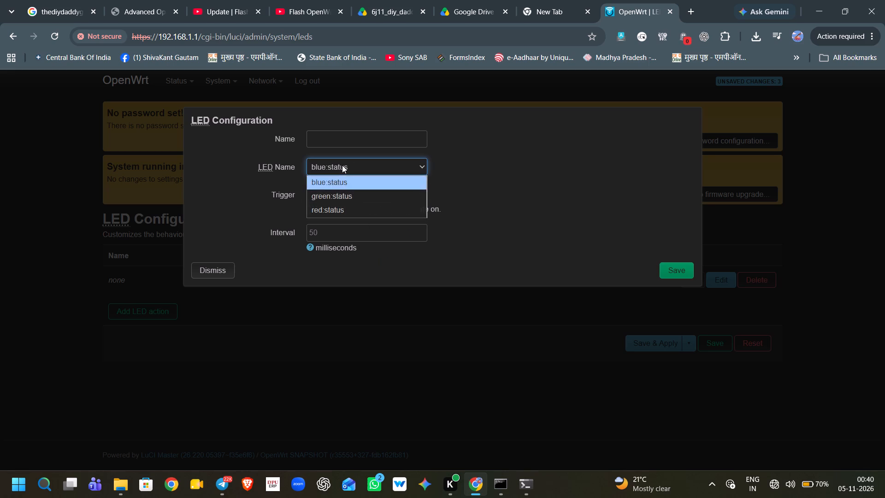
pyautogui.click(342, 165)
pyautogui.click(341, 145)
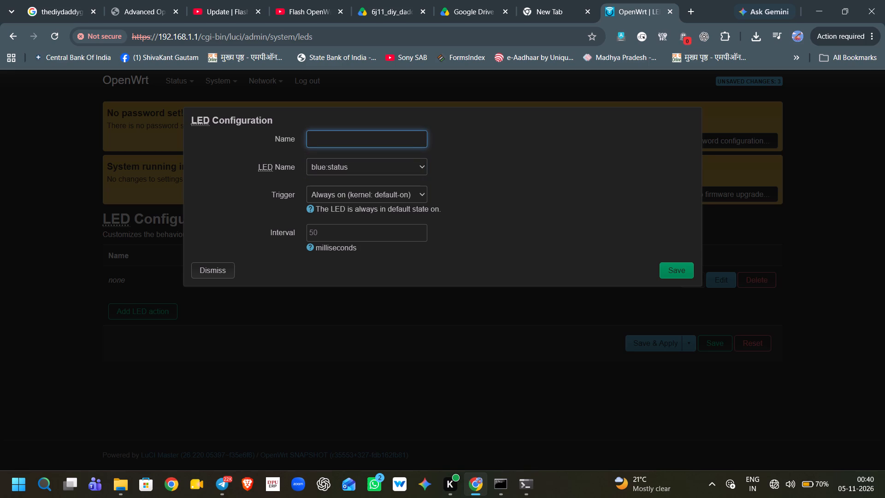
pyautogui.click(678, 267)
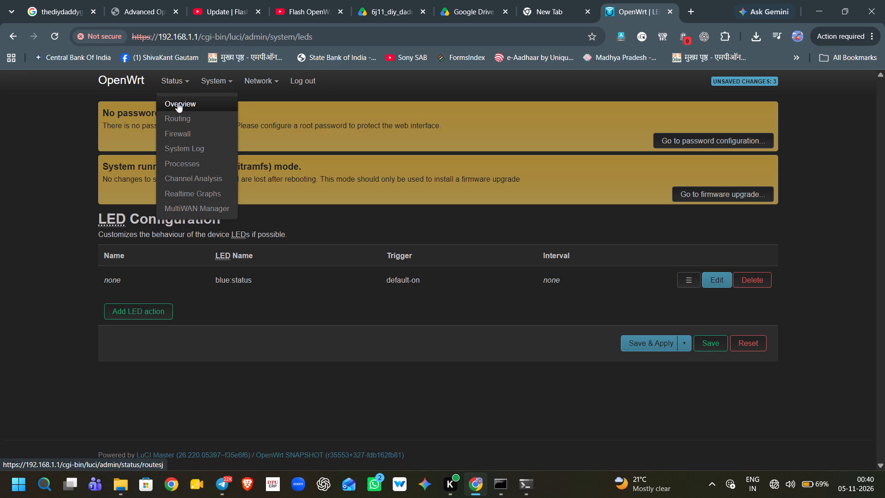
# Examine the router's system and memory details on the OpenWrt status overview page.
pyautogui.click(177, 101)
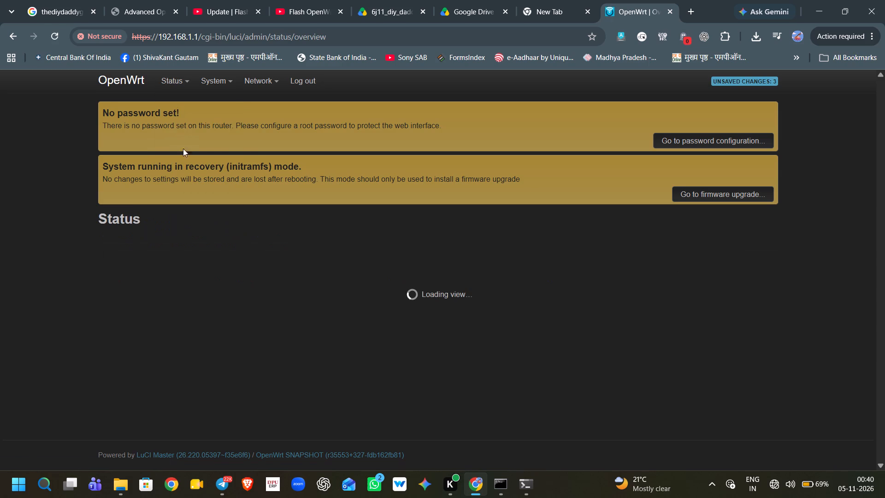
pyautogui.scroll(-2, 200, 220)
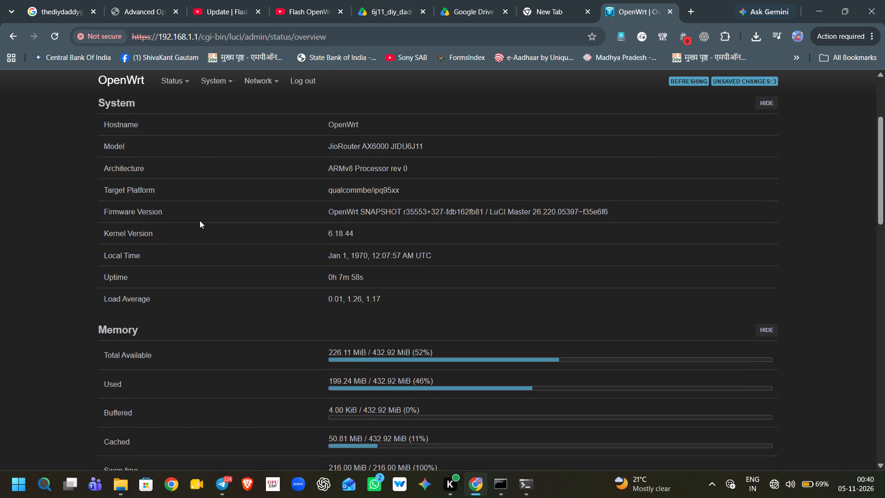
pyautogui.scroll(-1, 200, 220)
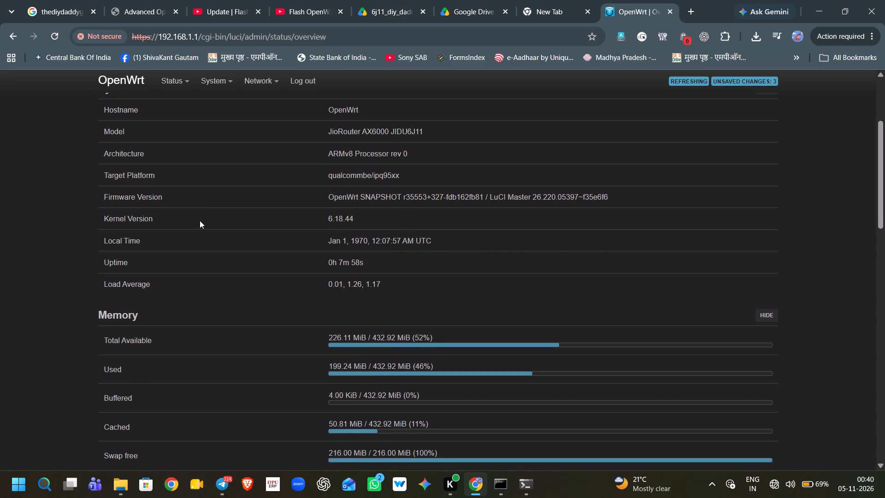
pyautogui.scroll(-1, 200, 220)
pyautogui.scroll(3, 200, 220)
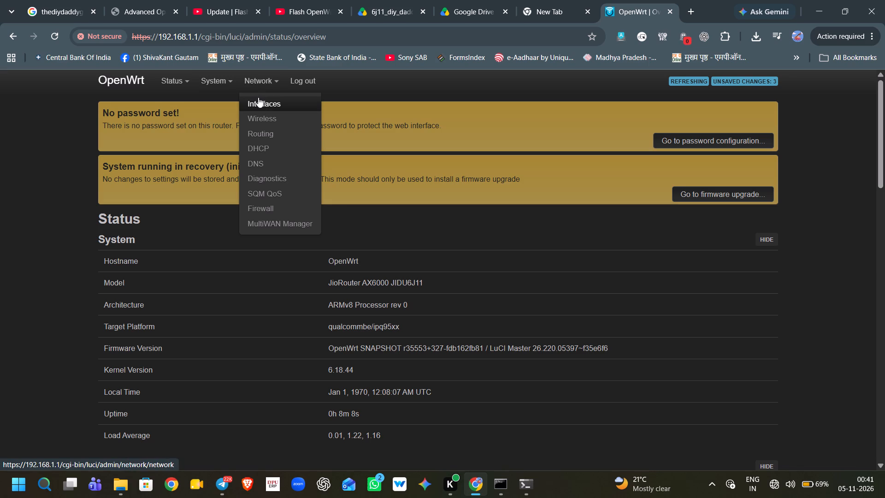
# Open the network interfaces page and look over the lan, wan and wan6 entries.
pyautogui.click(259, 99)
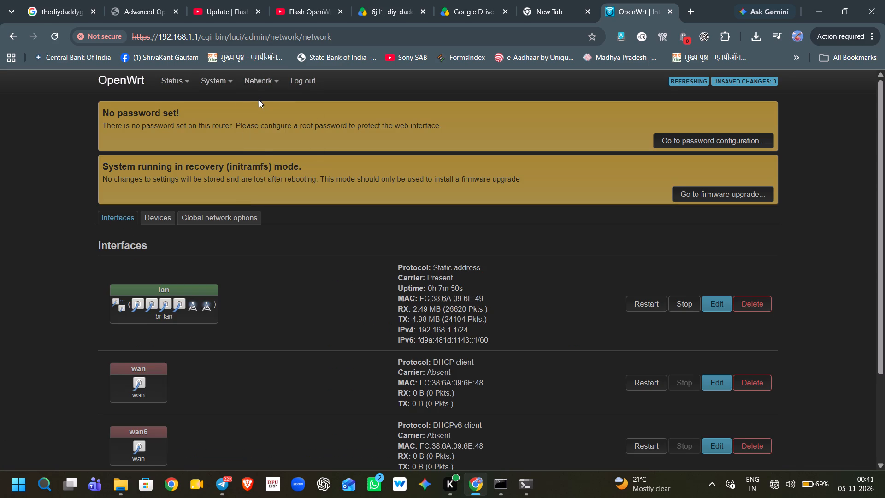
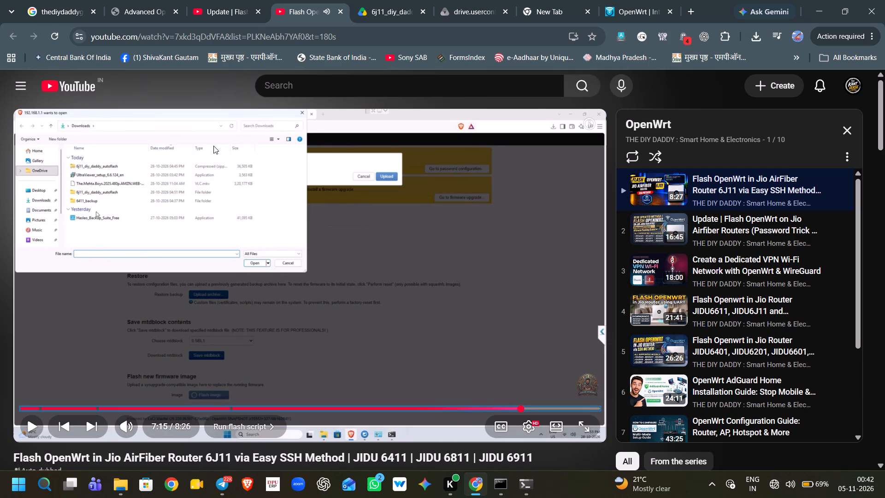
# Watch the tutorial section on choosing the firmware file, and check the local 6j11_diy_daddy_autoflash folder for the same files.
pyautogui.press('space')
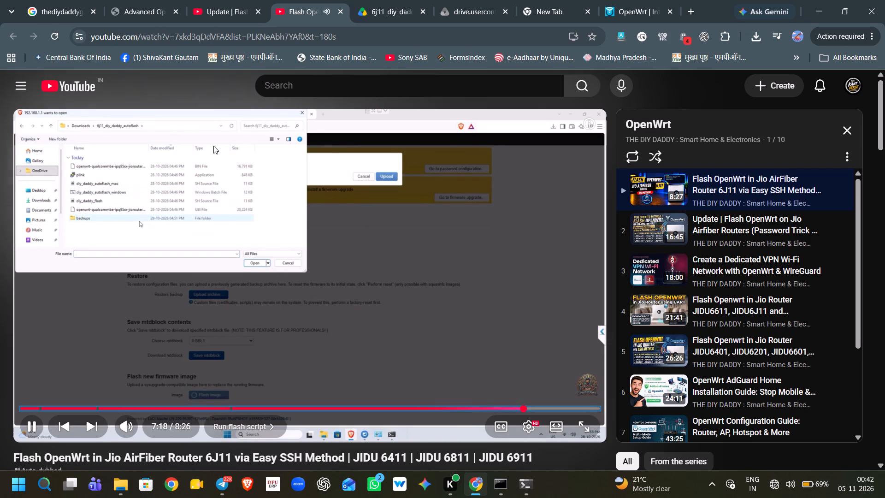
pyautogui.press('m')
pyautogui.press('space')
pyautogui.press('space')
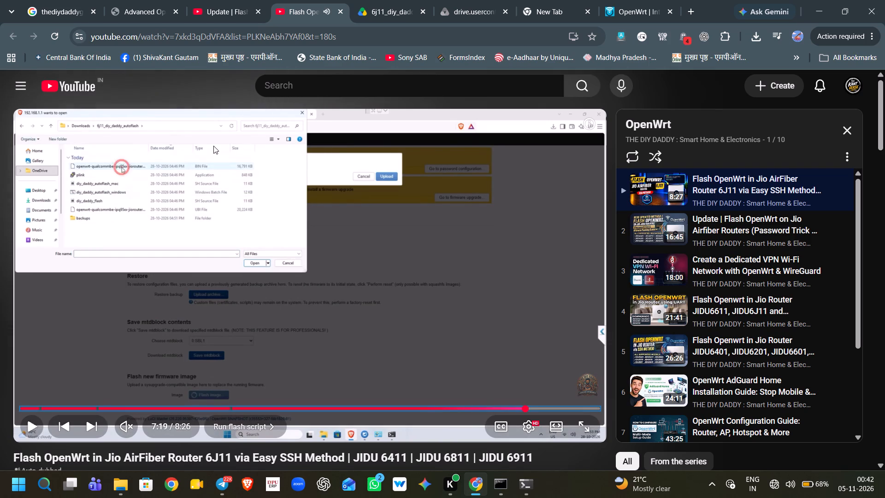
pyautogui.press('space')
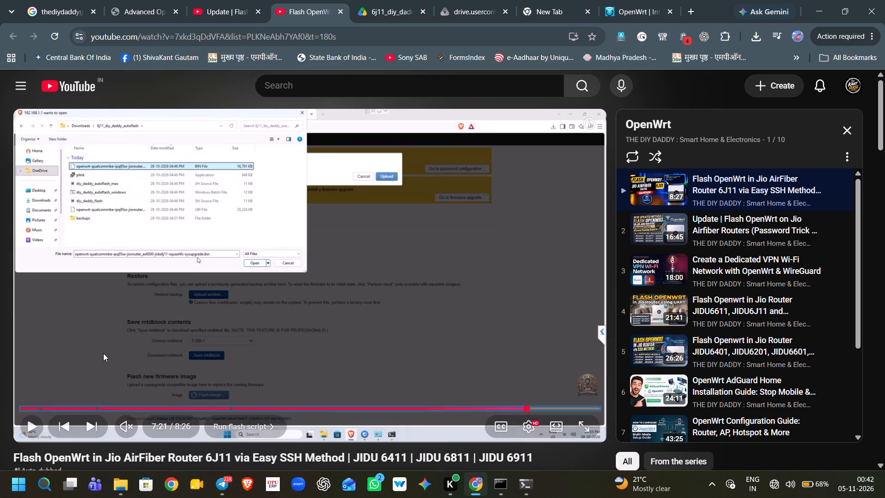
pyautogui.click(120, 428)
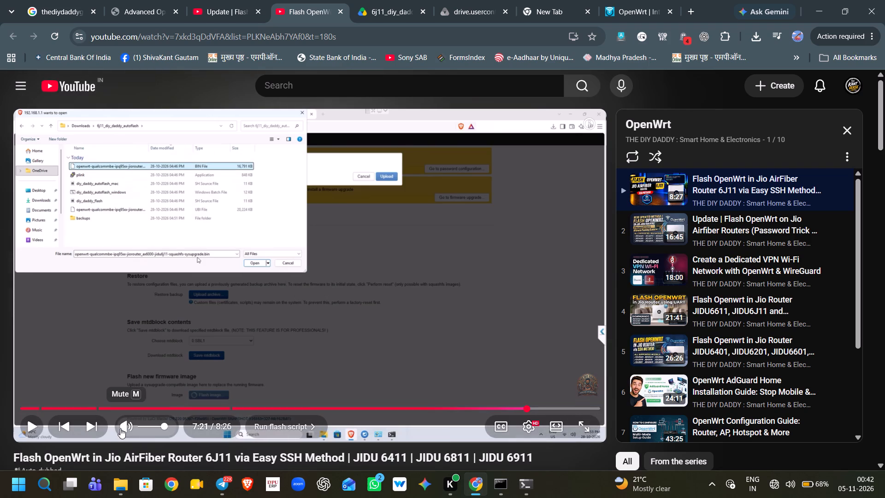
pyautogui.press('Left')
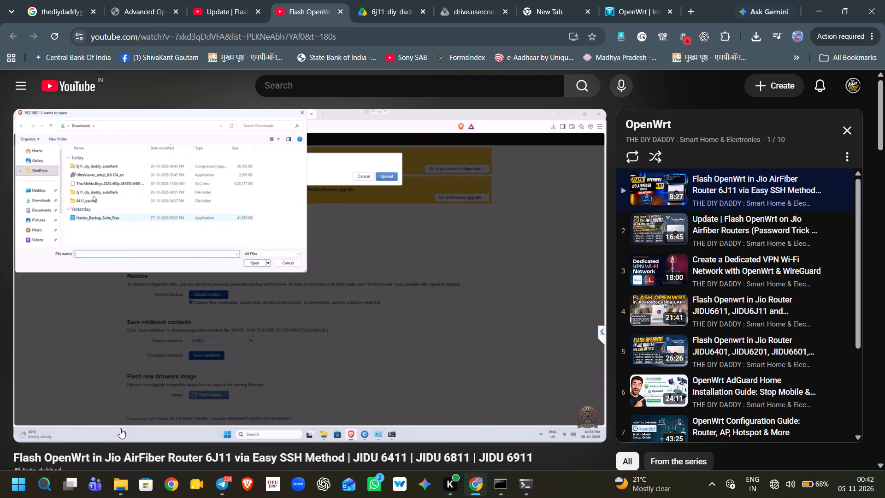
pyautogui.press('space')
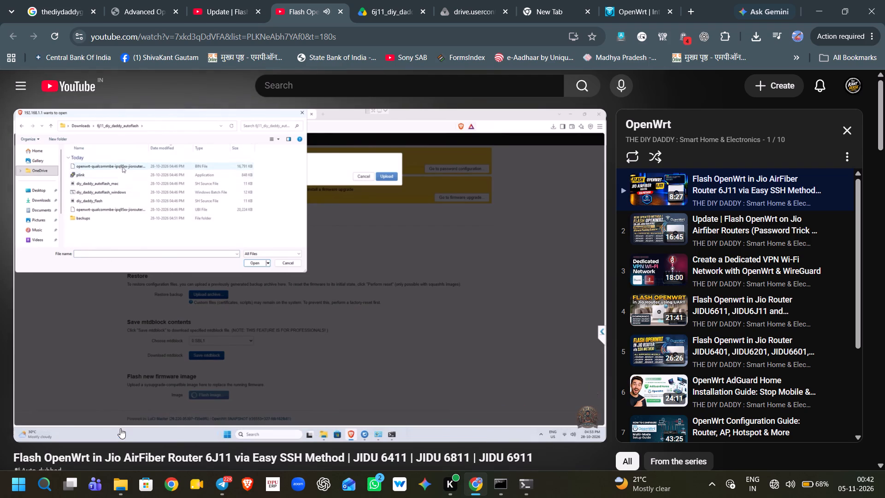
pyautogui.press('space')
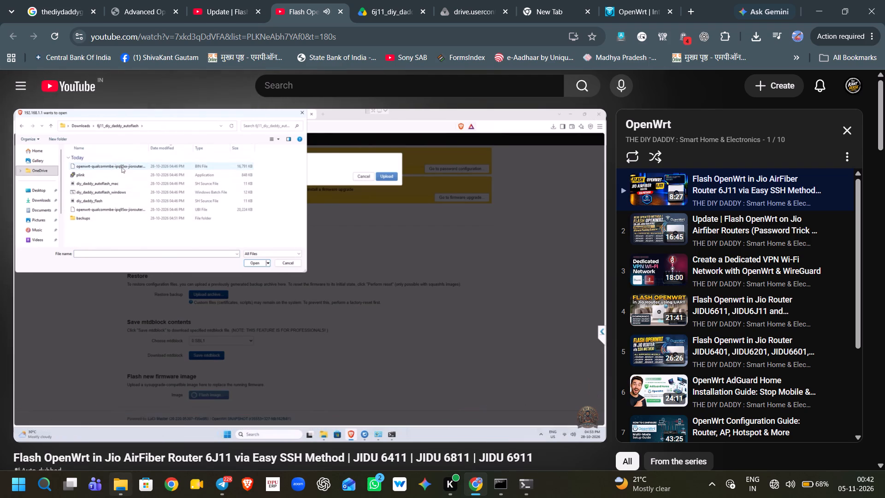
pyautogui.click(120, 488)
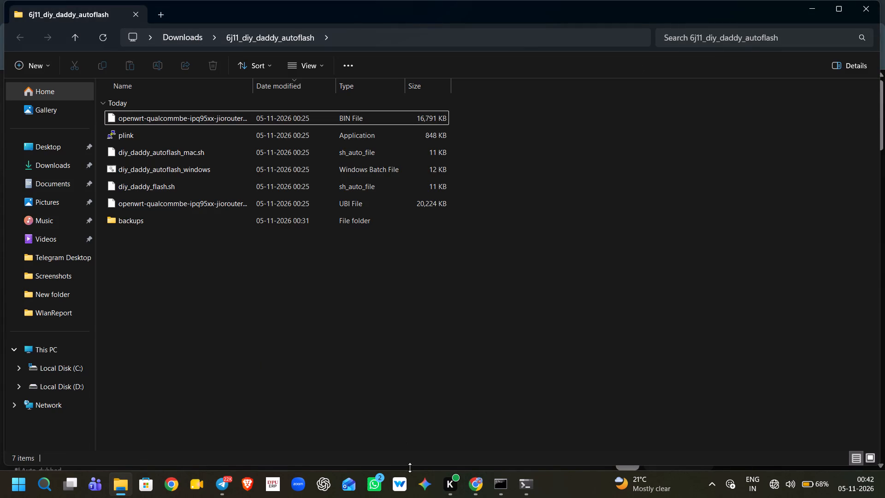
pyautogui.click(473, 483)
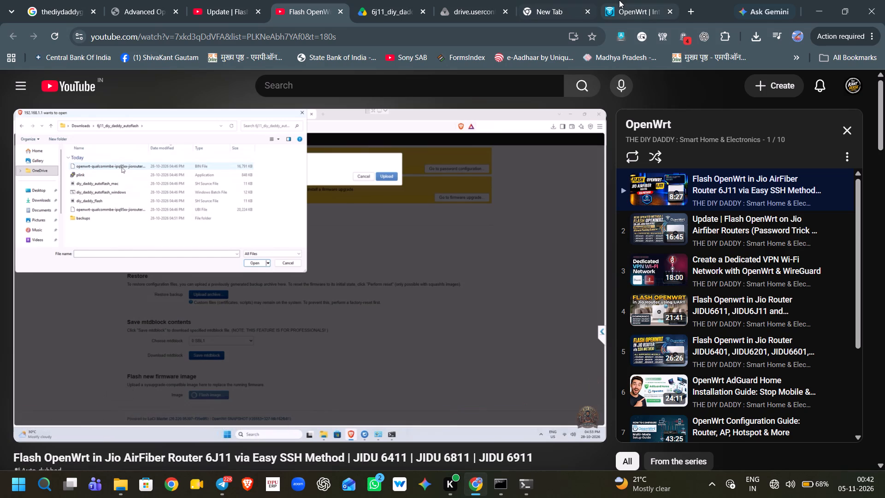
# Open the router's firmware upgrade page in OpenWrt and start flashing a new firmware image.
pyautogui.click(619, 0)
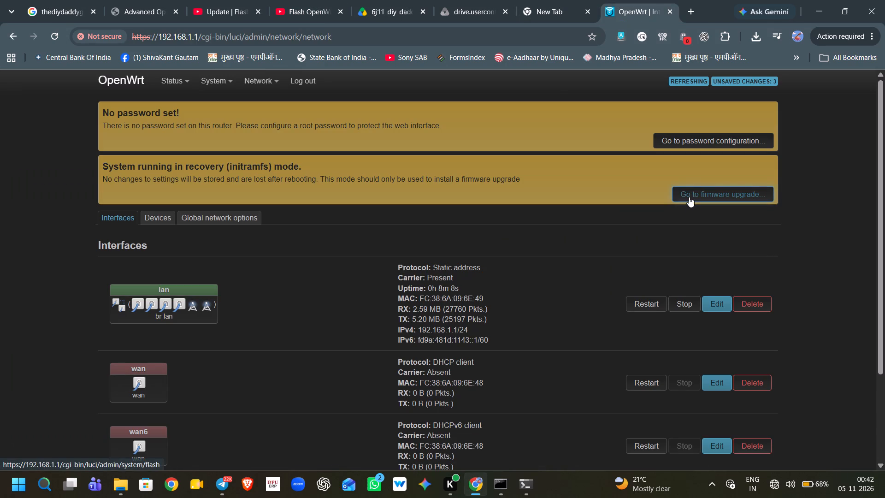
pyautogui.click(689, 197)
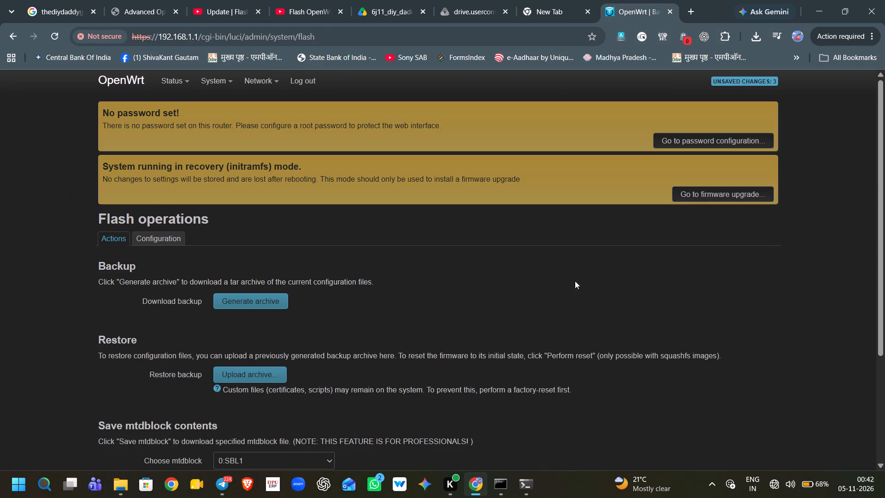
pyautogui.scroll(-5, 389, 410)
pyautogui.click(255, 415)
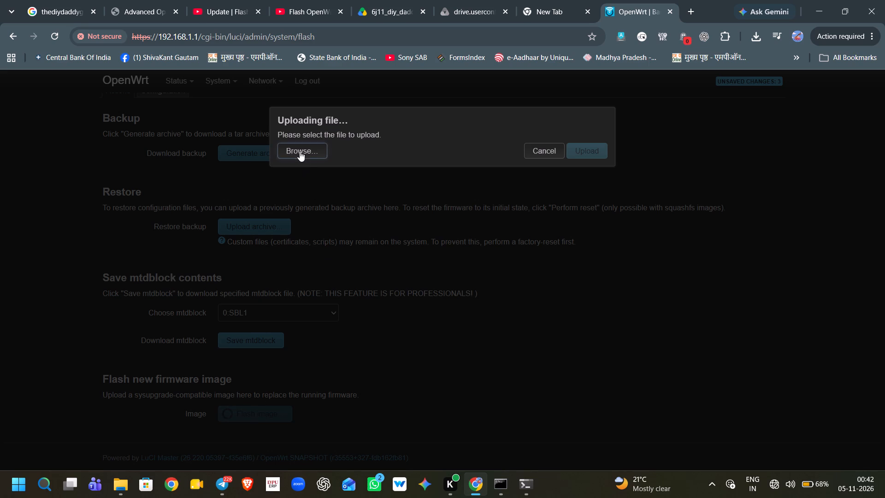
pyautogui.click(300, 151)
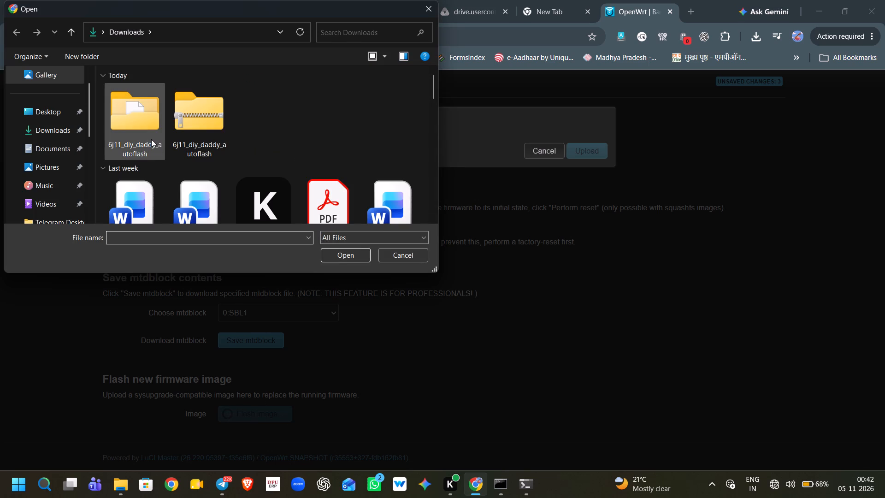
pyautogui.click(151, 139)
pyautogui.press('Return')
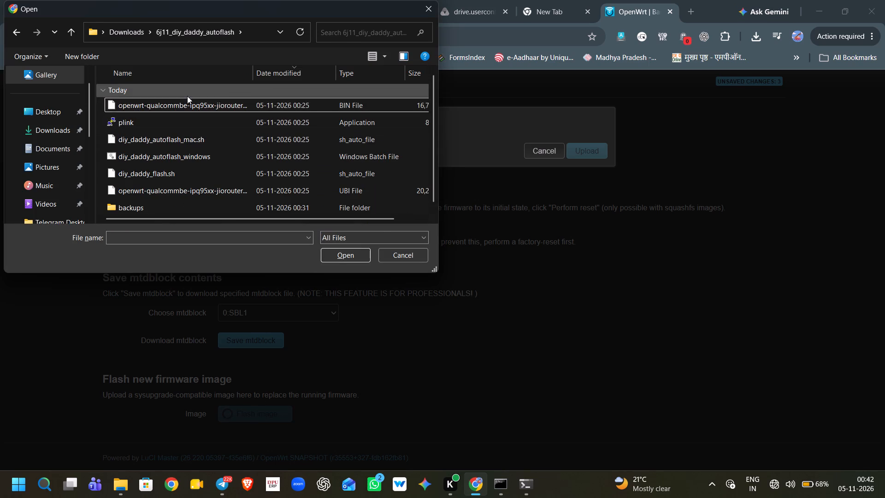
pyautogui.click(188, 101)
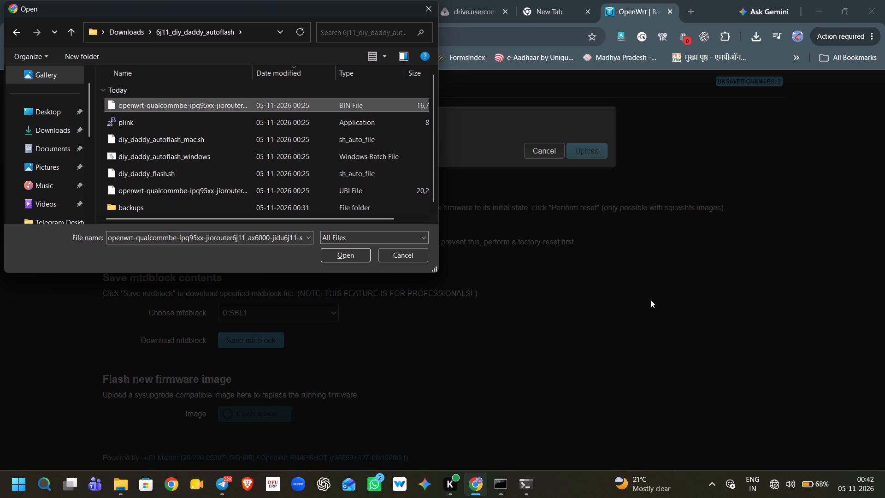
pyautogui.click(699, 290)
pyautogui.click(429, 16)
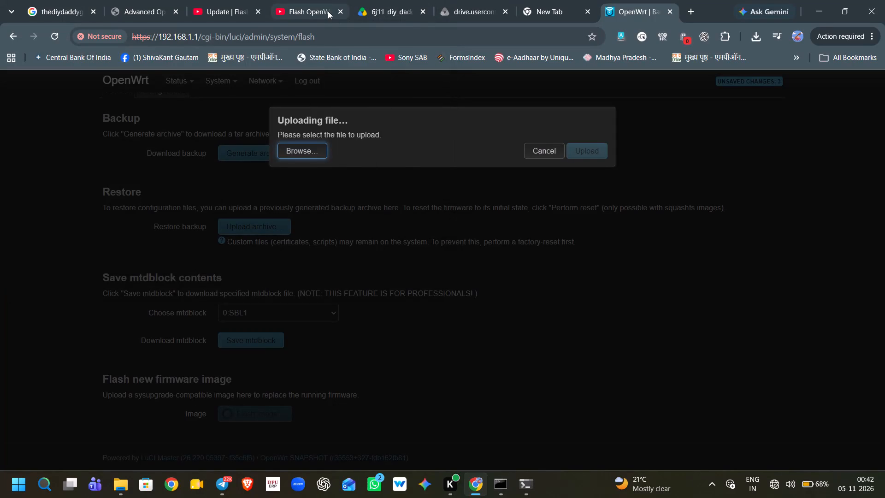
# Return to the YouTube tutorial and review the image verification, Flash image confirmation options and flashing stage.
pyautogui.click(328, 11)
pyautogui.press('space')
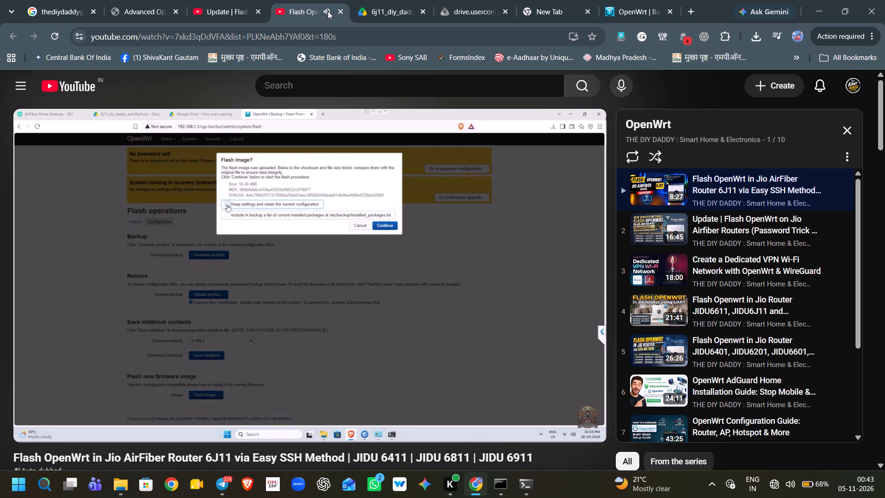
pyautogui.press('Left')
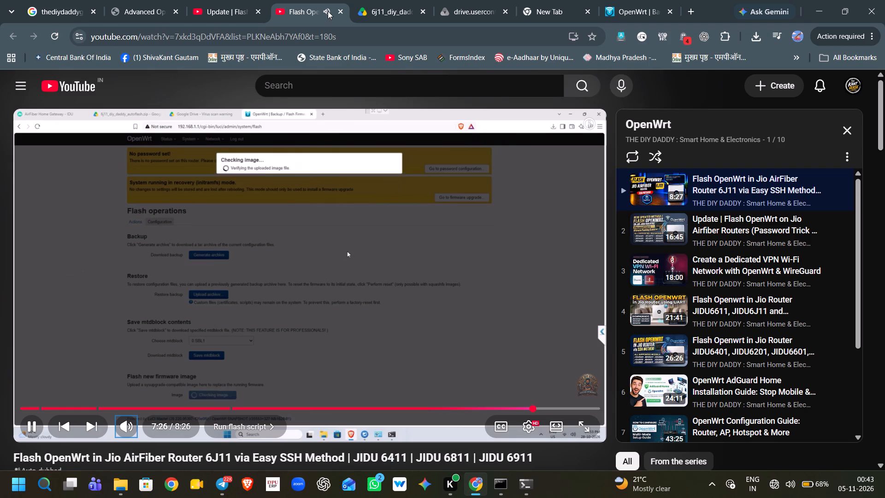
pyautogui.press('space')
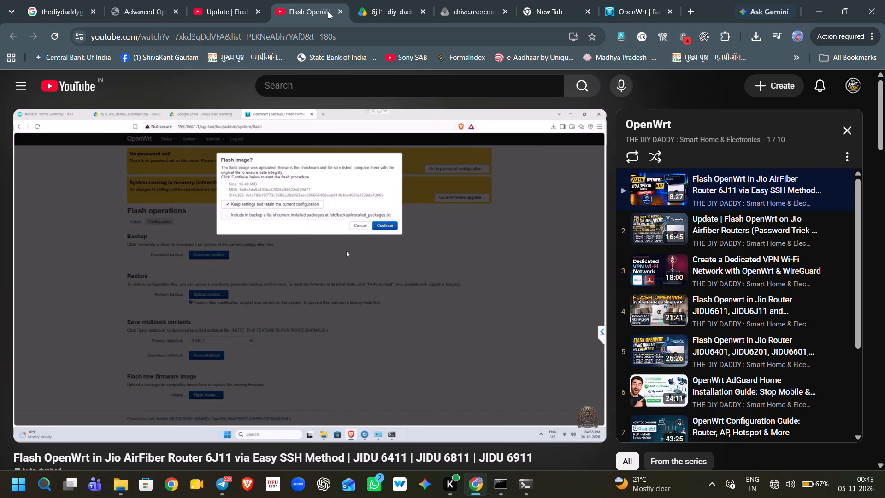
pyautogui.press('space')
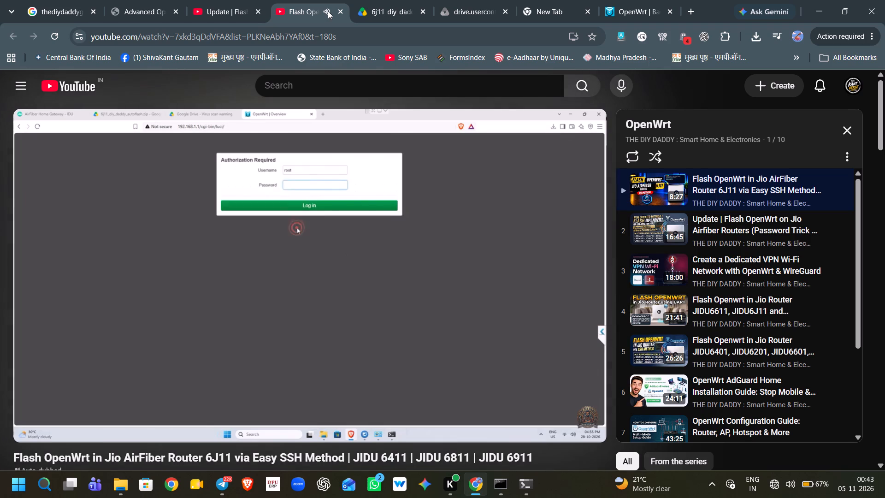
pyautogui.press('Left')
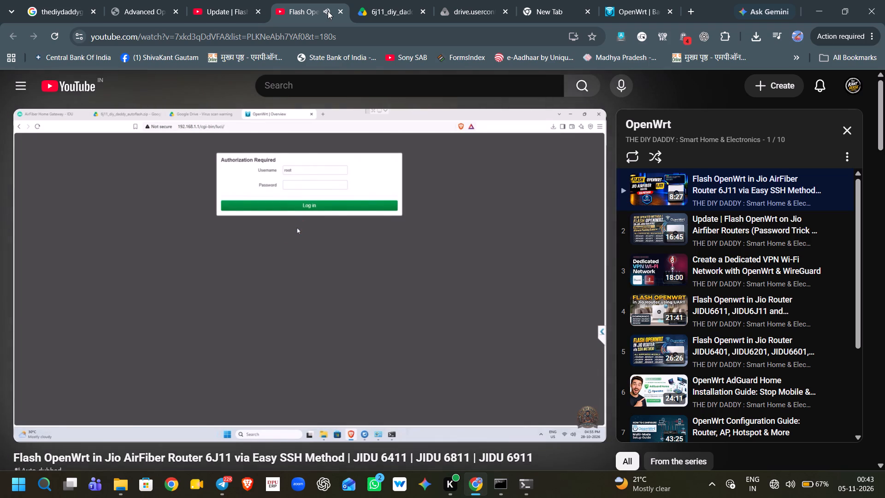
pyautogui.press('Left')
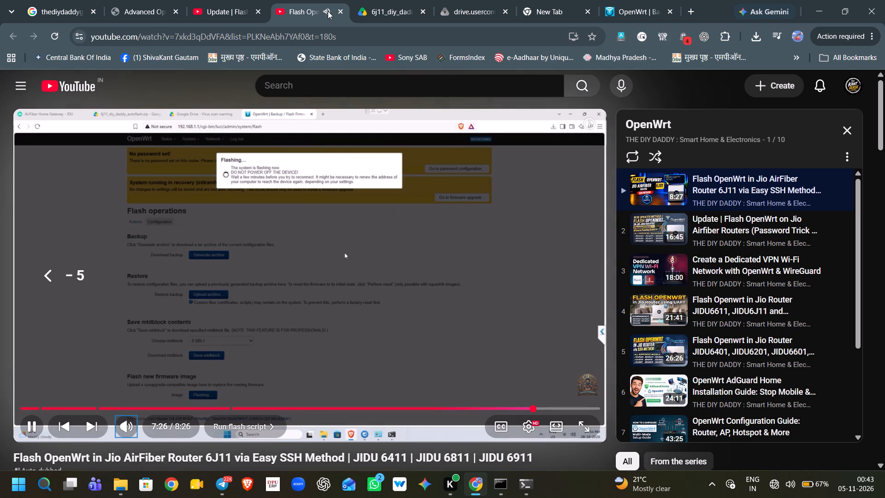
pyautogui.press('space')
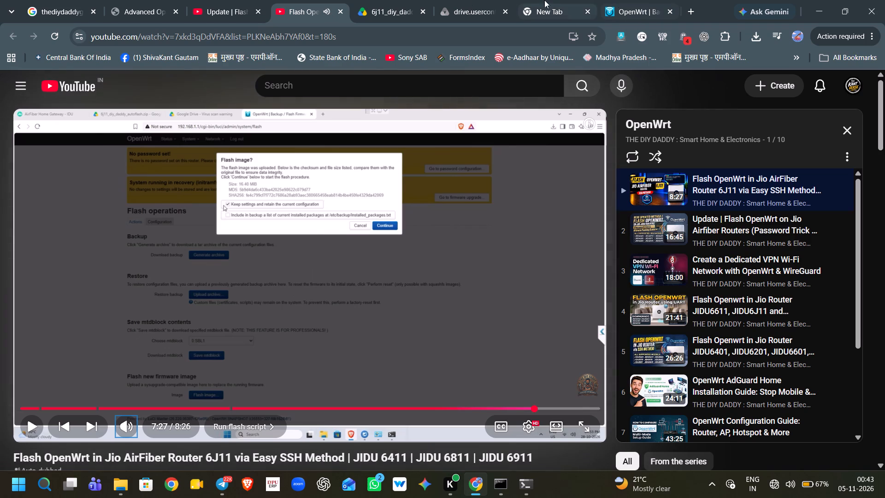
# In OpenWrt, upload openwrt-qualcommbe-ipq95xx-jiorouter6j11_ax6000-jidu6j11-squashfs-sysupgrade.bin from Downloads > 6j11_diy_daddy_autoflash as the new firmware image.
pyautogui.click(608, 0)
pyautogui.click(294, 153)
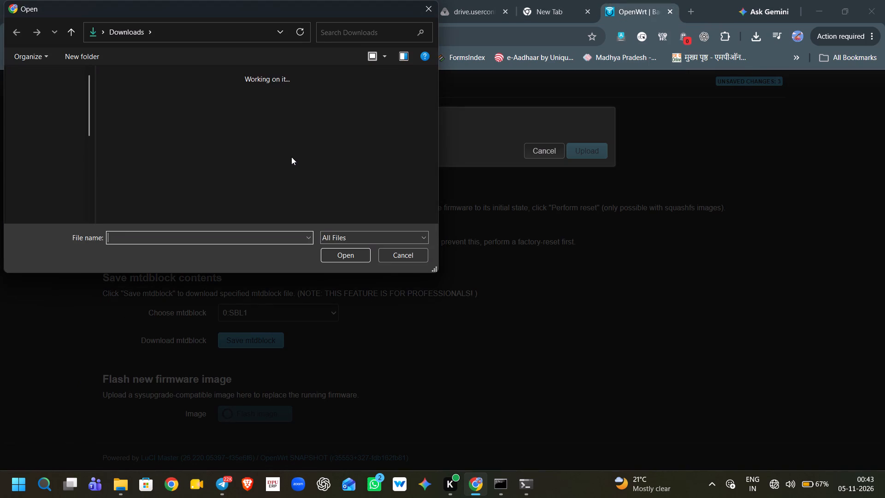
pyautogui.click(148, 126)
pyautogui.press('Return')
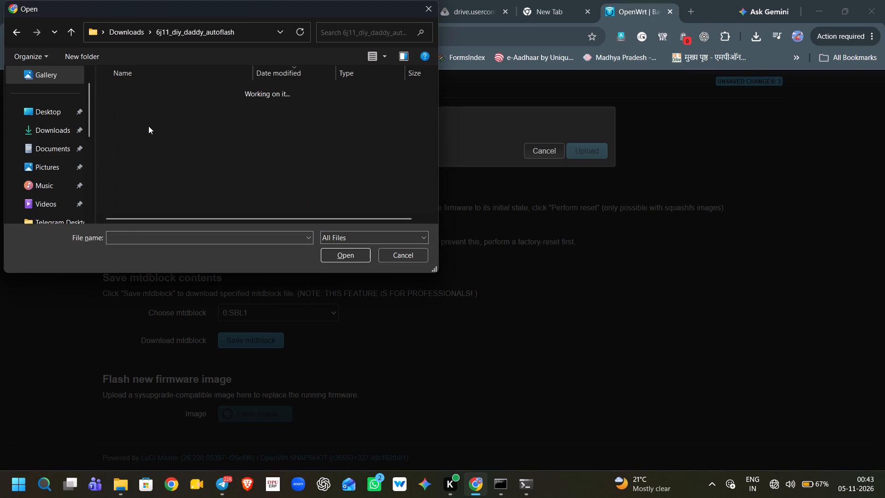
pyautogui.click(210, 105)
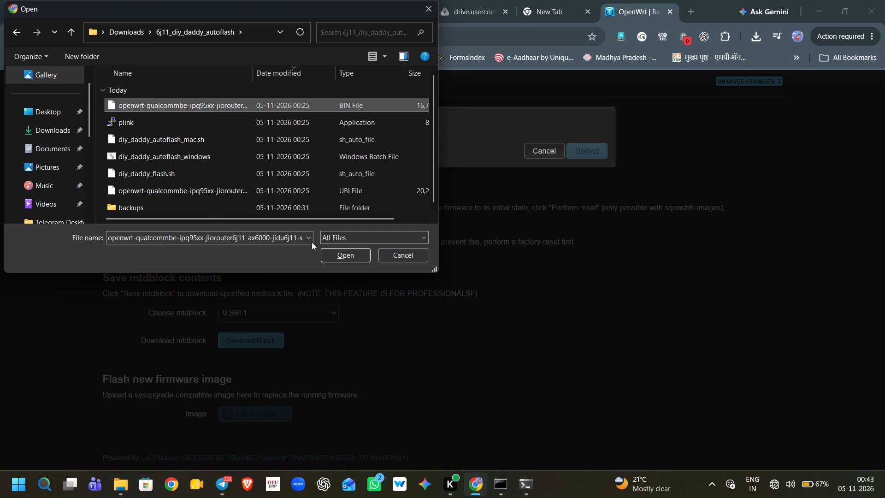
pyautogui.click(334, 252)
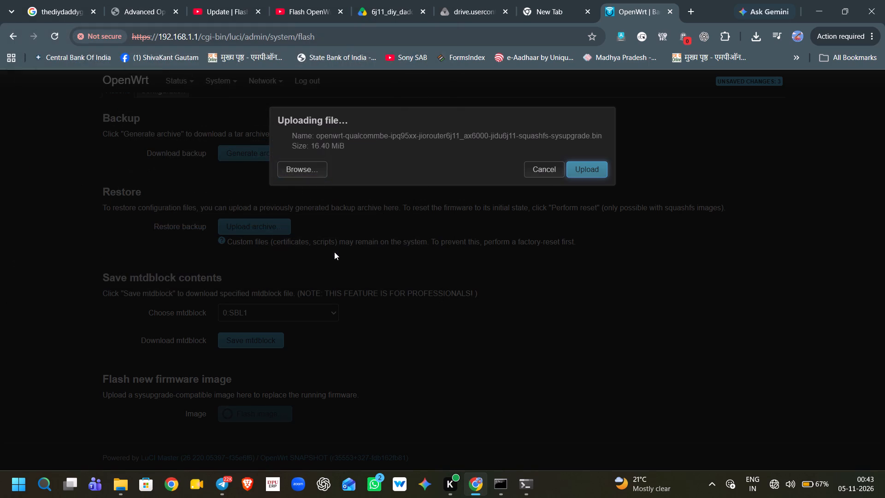
pyautogui.click(593, 173)
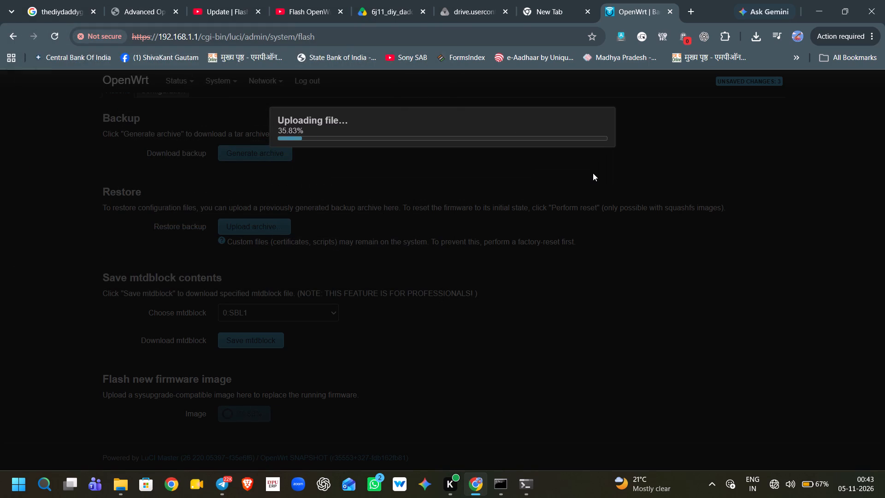
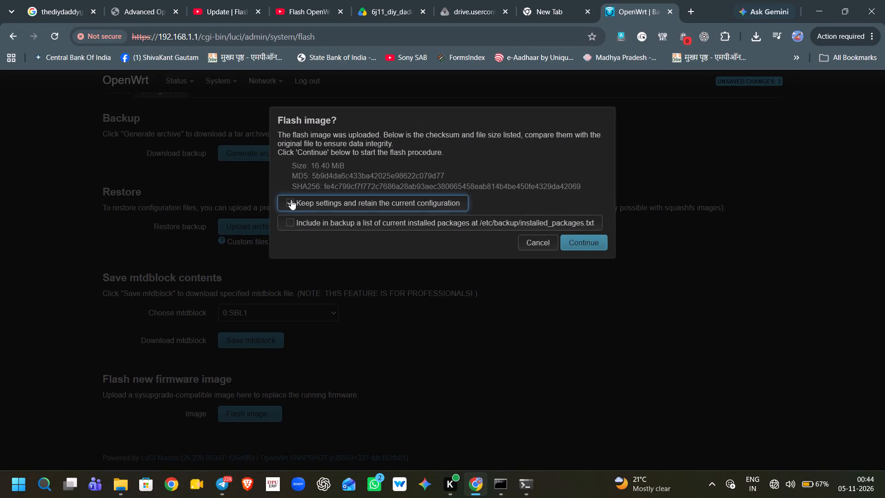
# Turn off keeping settings and retaining the current configuration for the uploaded firmware image.
pyautogui.click(292, 200)
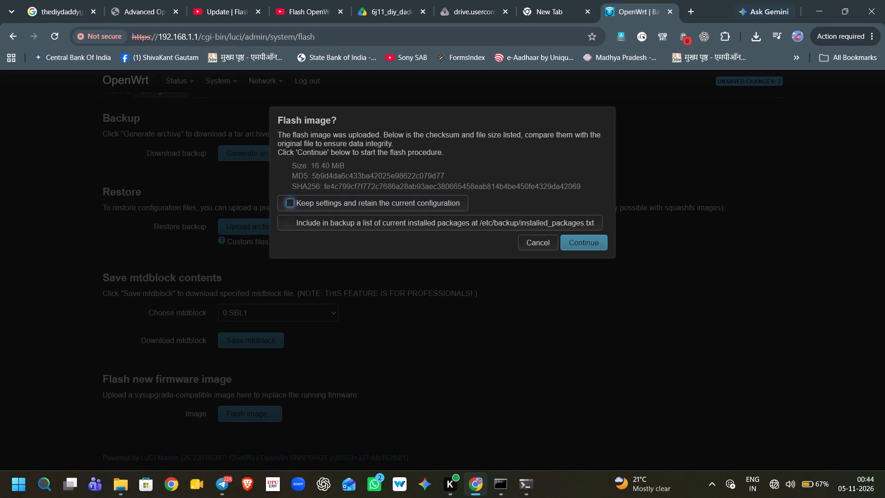
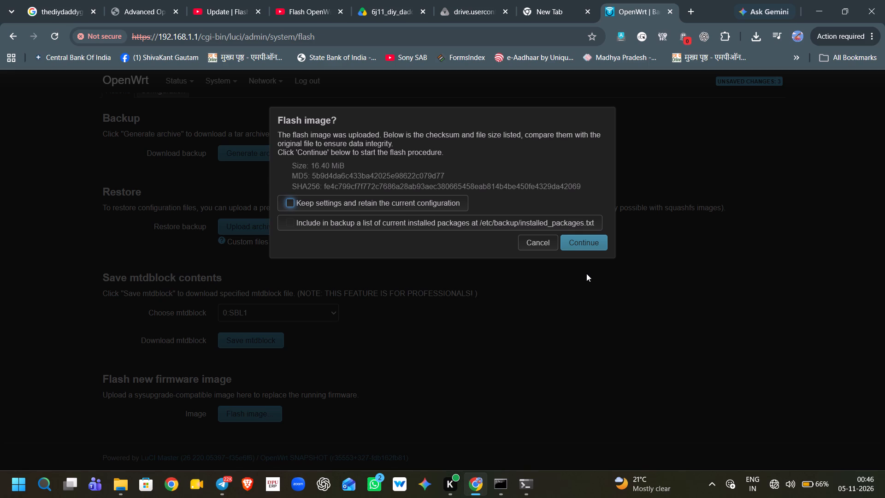
# Start flashing the uploaded sysupgrade firmware image onto the router.
pyautogui.click(582, 248)
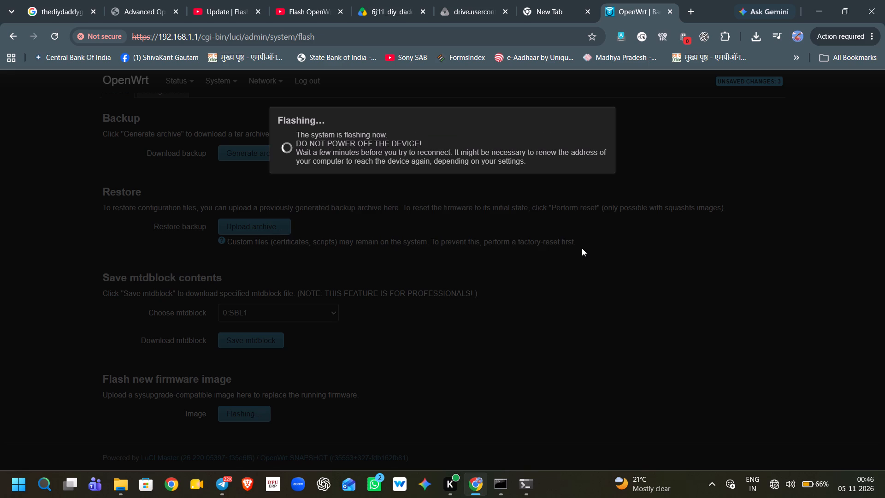
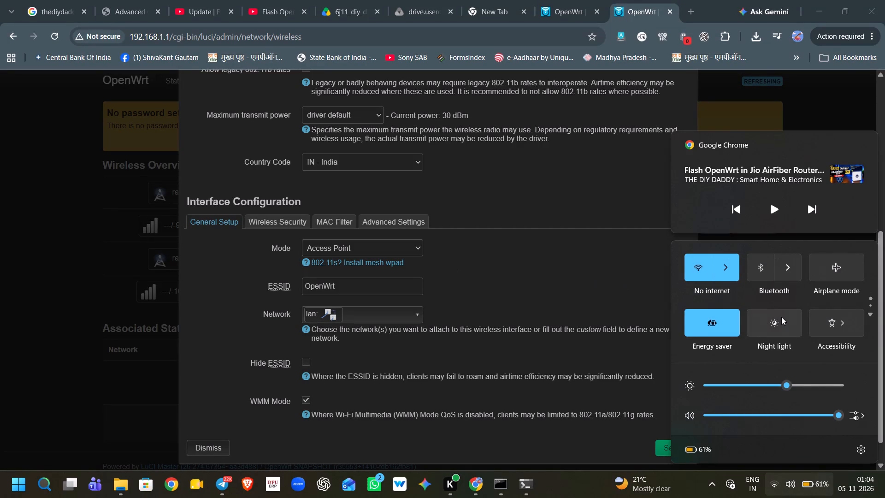
# Show the list of available Wi-Fi networks in the Windows quick settings.
pyautogui.click(720, 261)
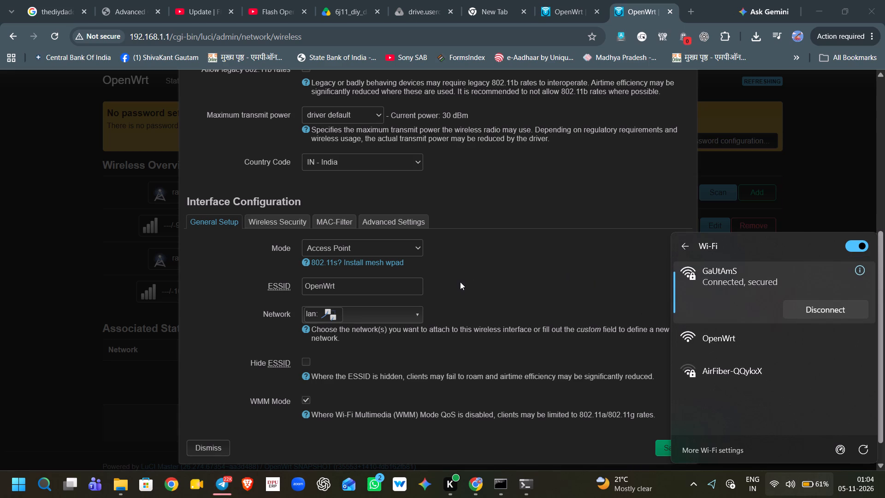
# Open the mesh wpad package page from the access point's interface settings and close the Wireless tab it came from.
pyautogui.click(350, 262)
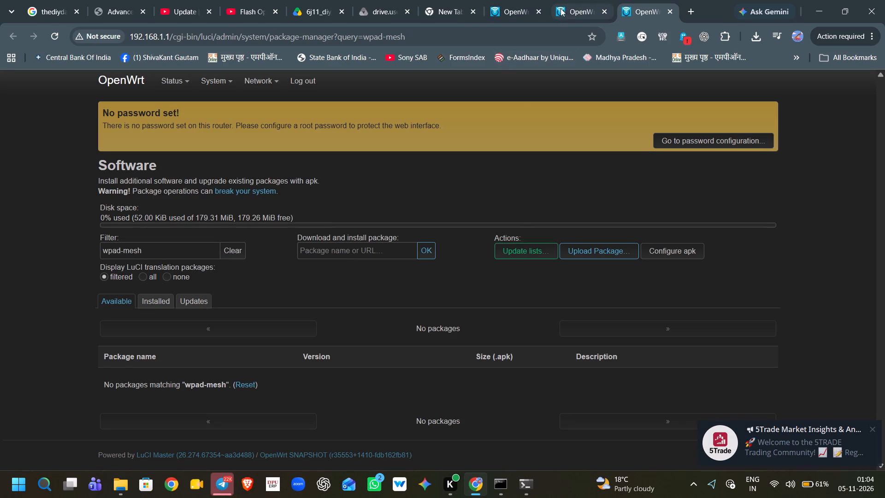
pyautogui.click(605, 11)
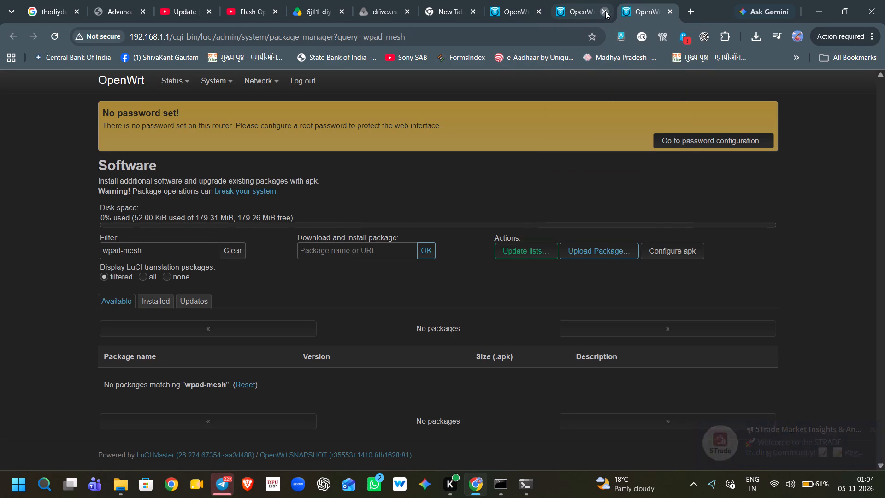
# Update the package lists on the OpenWrt Software page.
pyautogui.click(519, 249)
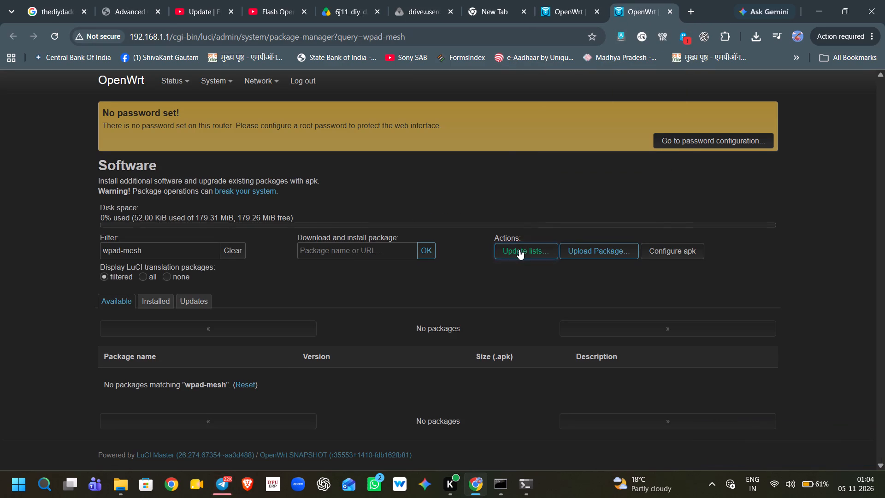
# Review the radio and interface settings in the remaining OpenWrt Wireless tab, checking on the package list update in between.
pyautogui.click(567, 0)
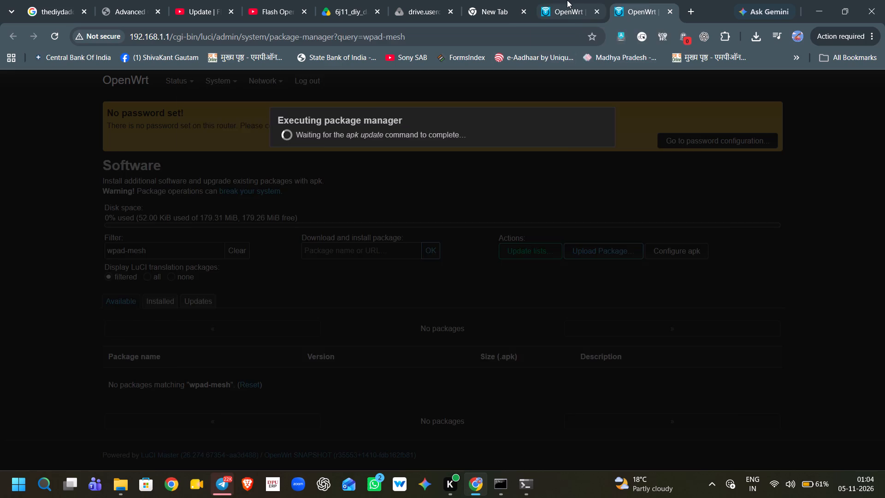
pyautogui.scroll(-1, 458, 271)
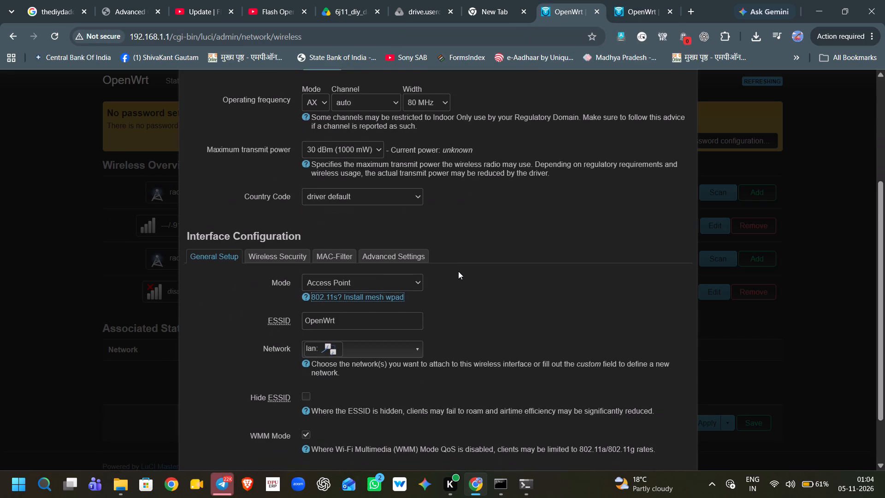
pyautogui.scroll(-2, 458, 271)
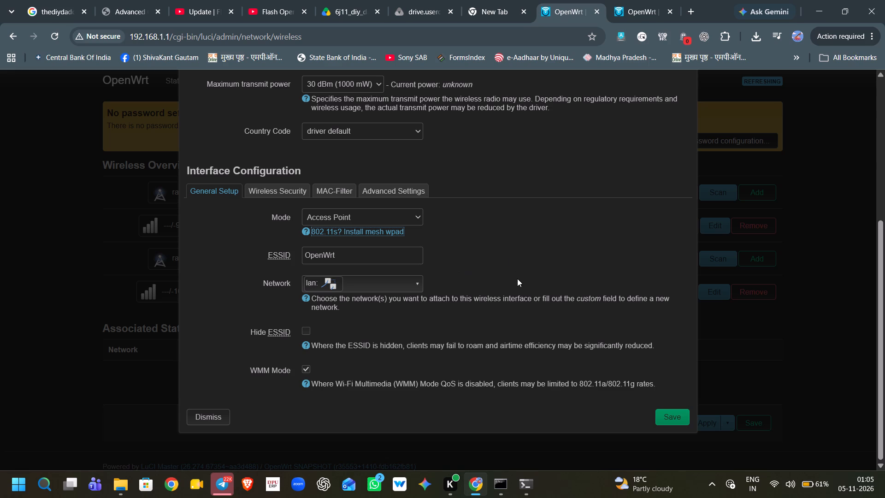
pyautogui.click(627, 1)
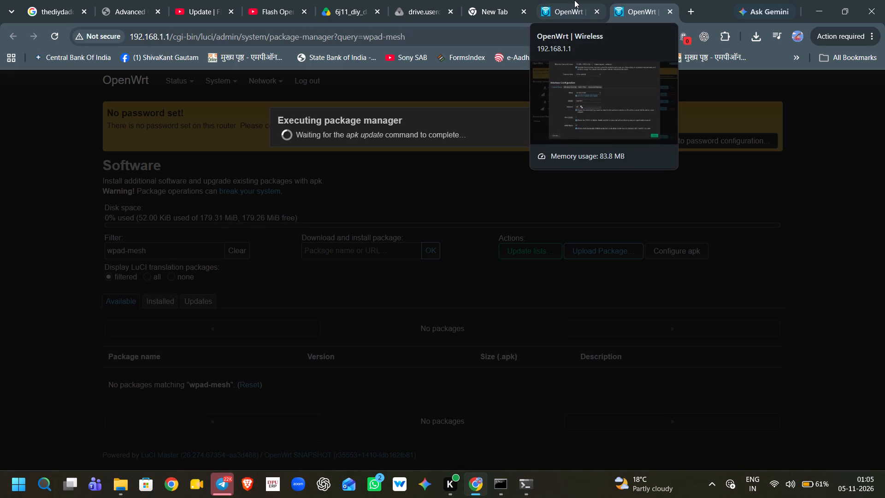
pyautogui.click(573, 0)
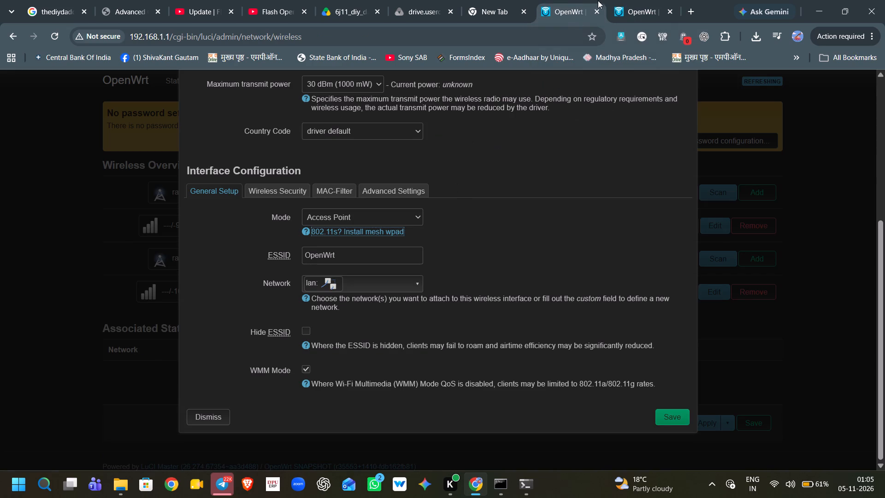
# Return to the Software page and read through the full output of the apk update command.
pyautogui.click(628, 0)
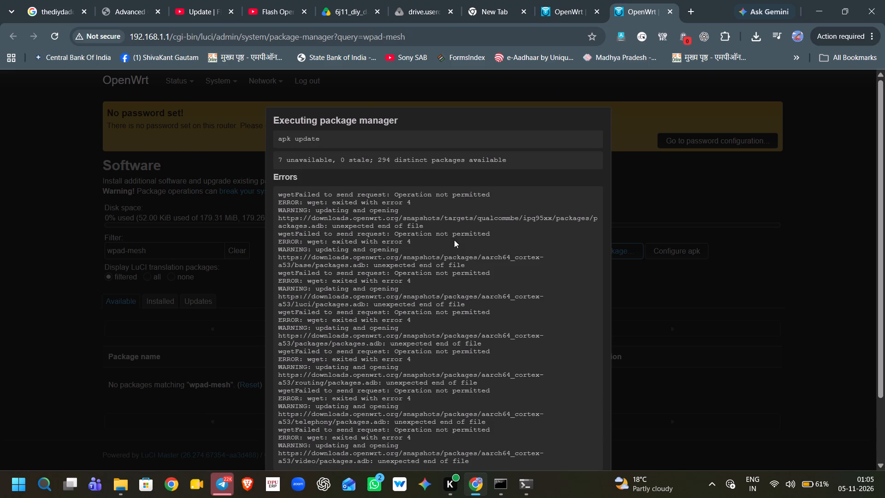
pyautogui.scroll(-2, 454, 240)
pyautogui.scroll(1, 454, 240)
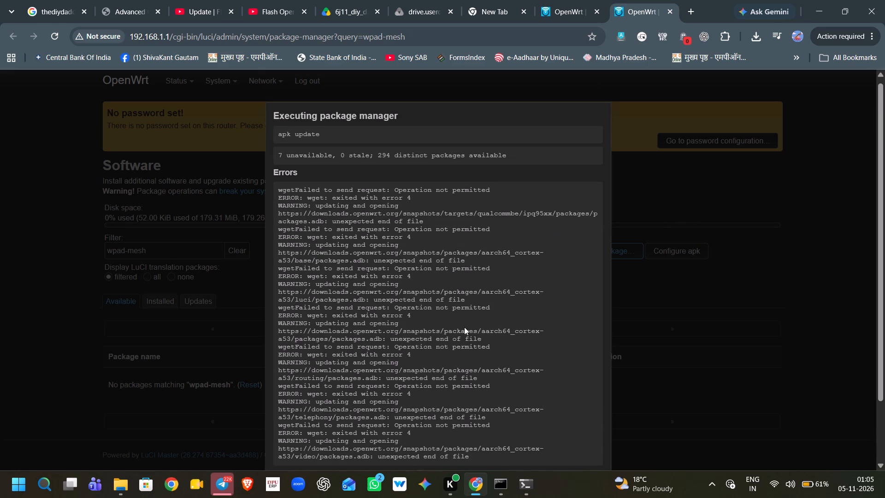
pyautogui.scroll(-4, 464, 327)
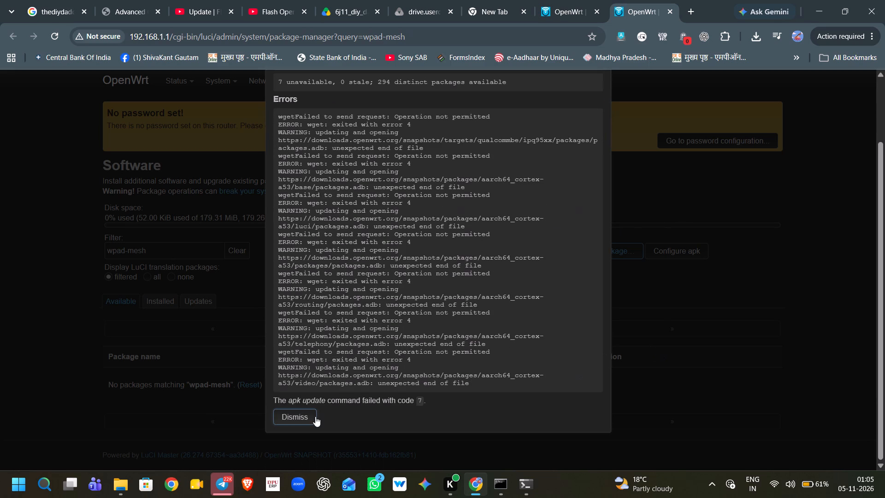
# Close the package list update report and check the installed, updatable and available packages for wpad-mesh.
pyautogui.click(311, 416)
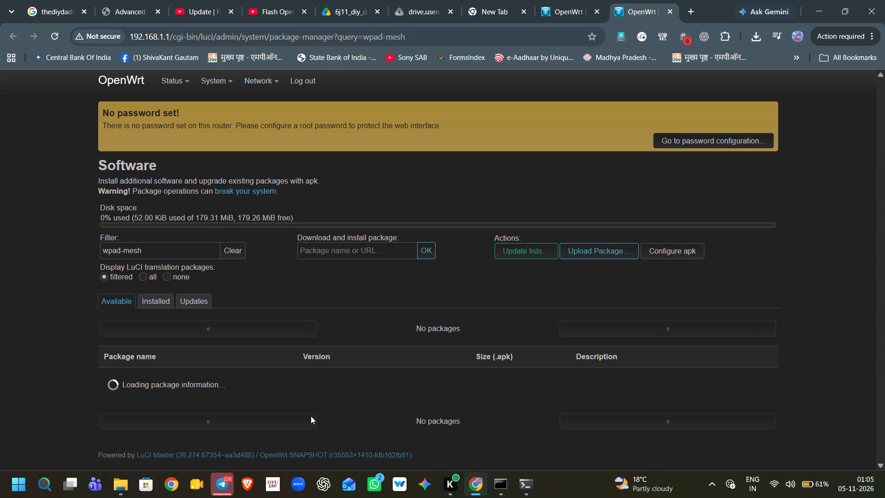
pyautogui.click(165, 308)
pyautogui.click(192, 299)
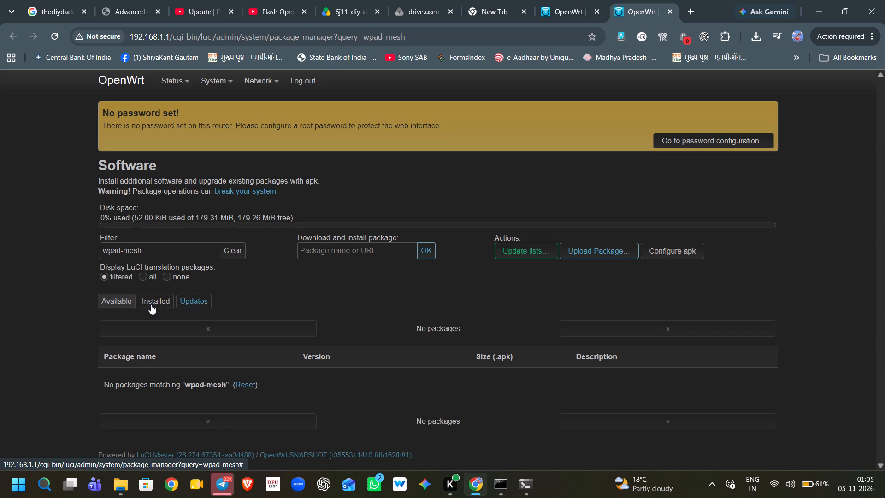
pyautogui.click(117, 306)
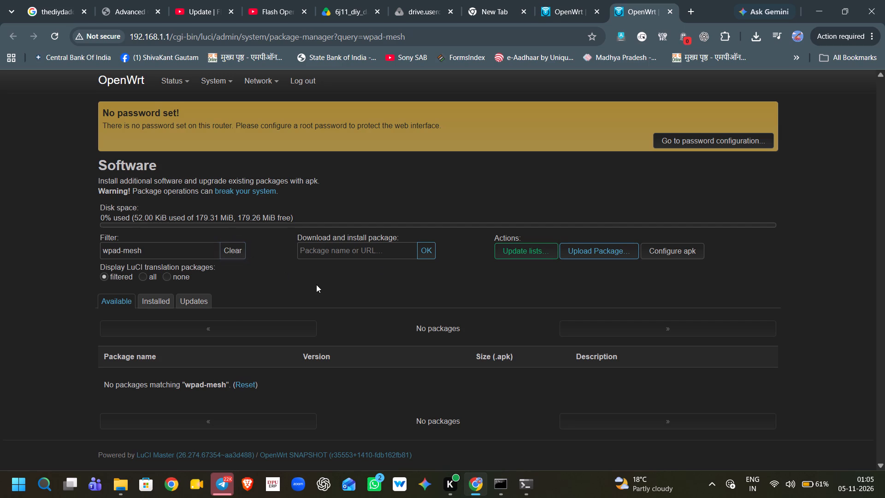
pyautogui.scroll(-2, 316, 285)
pyautogui.scroll(2, 316, 285)
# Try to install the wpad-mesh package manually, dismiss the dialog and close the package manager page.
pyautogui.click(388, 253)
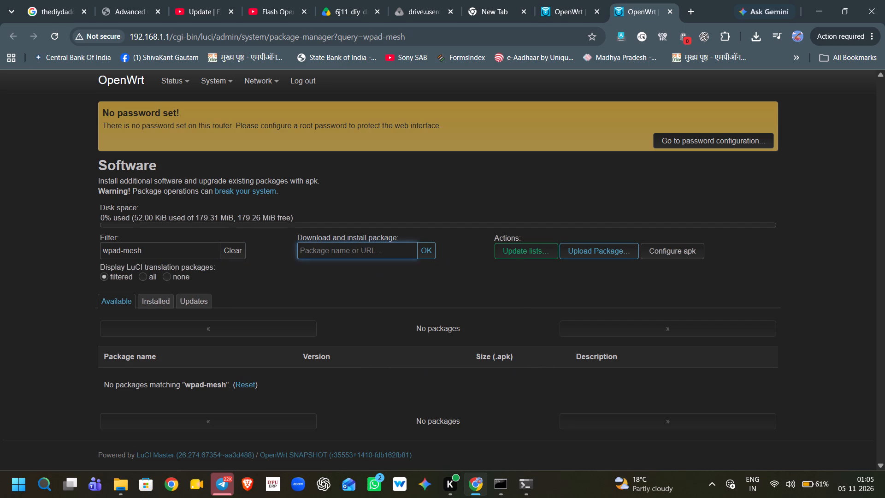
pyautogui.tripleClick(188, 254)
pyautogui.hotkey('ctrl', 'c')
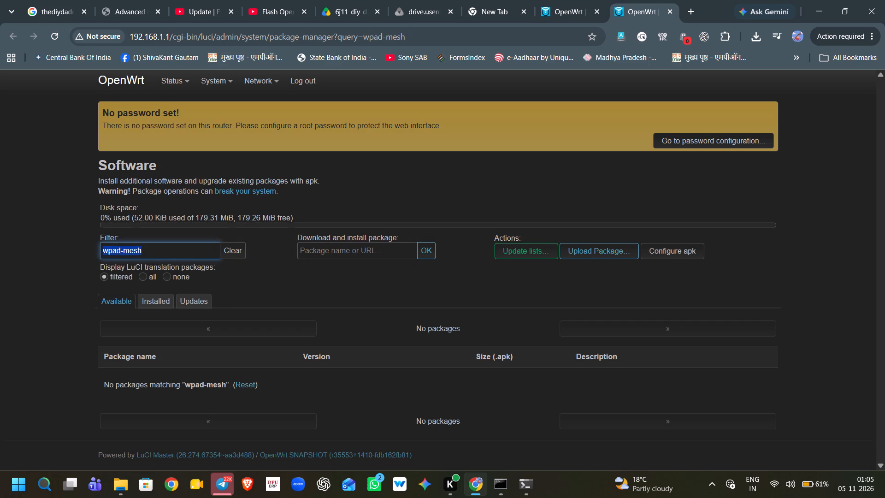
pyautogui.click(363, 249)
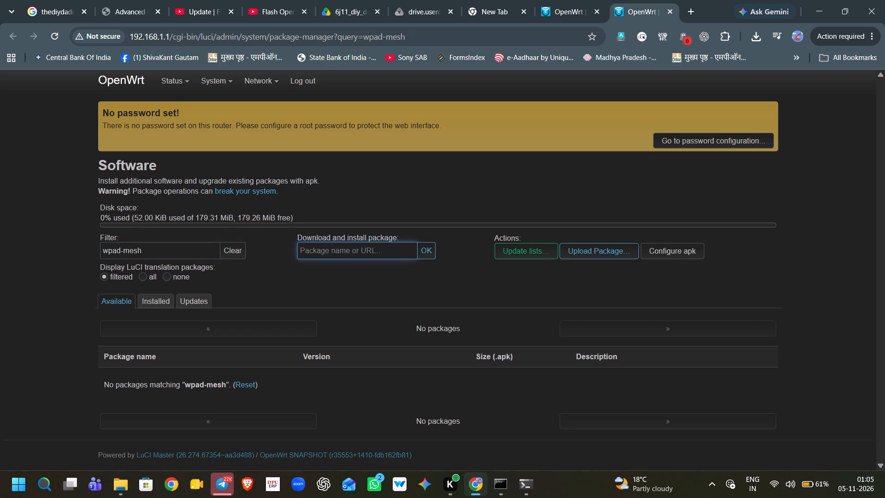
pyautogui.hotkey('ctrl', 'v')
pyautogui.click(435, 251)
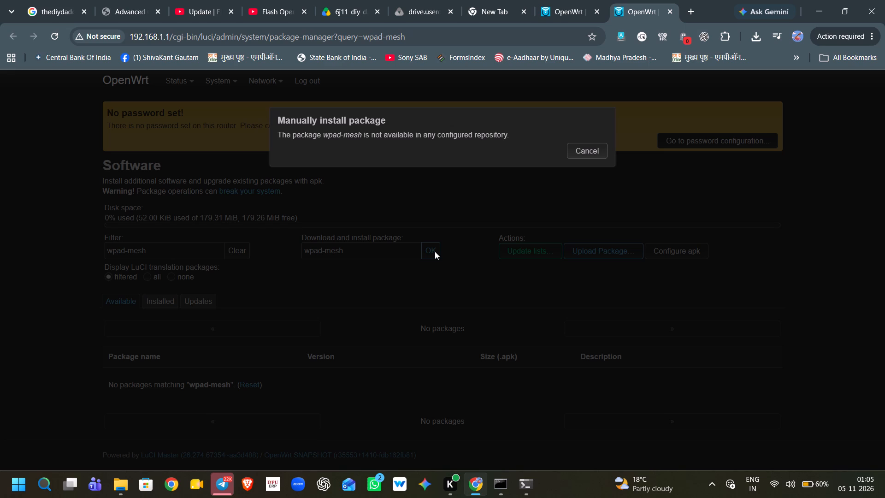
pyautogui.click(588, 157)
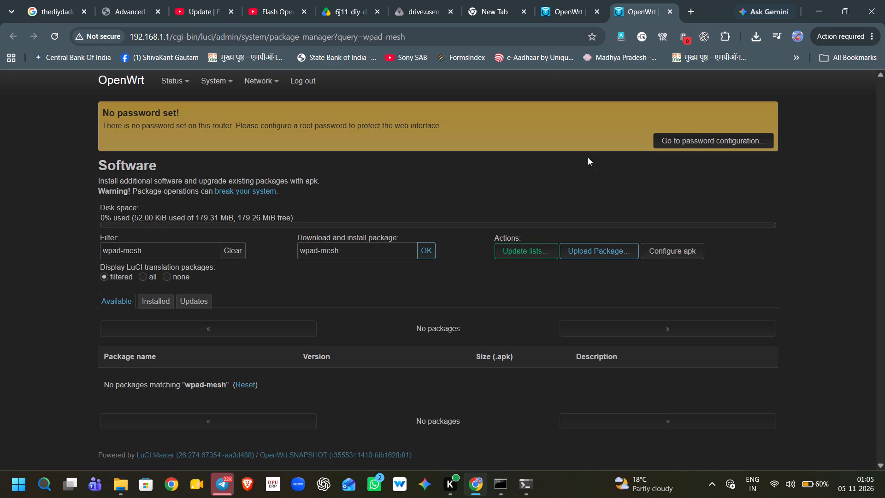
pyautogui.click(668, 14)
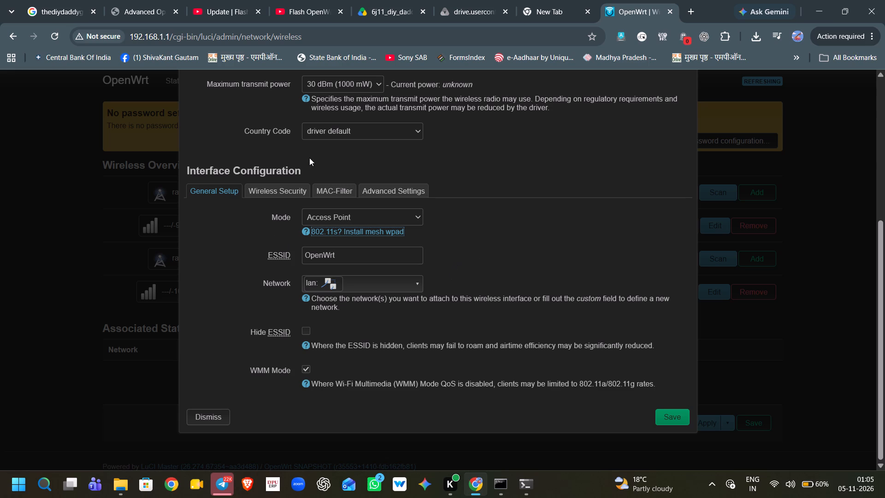
# Check the radio1 access point's wireless security and general setup, enable its wireless network and dismiss the resulting dialog.
pyautogui.click(281, 189)
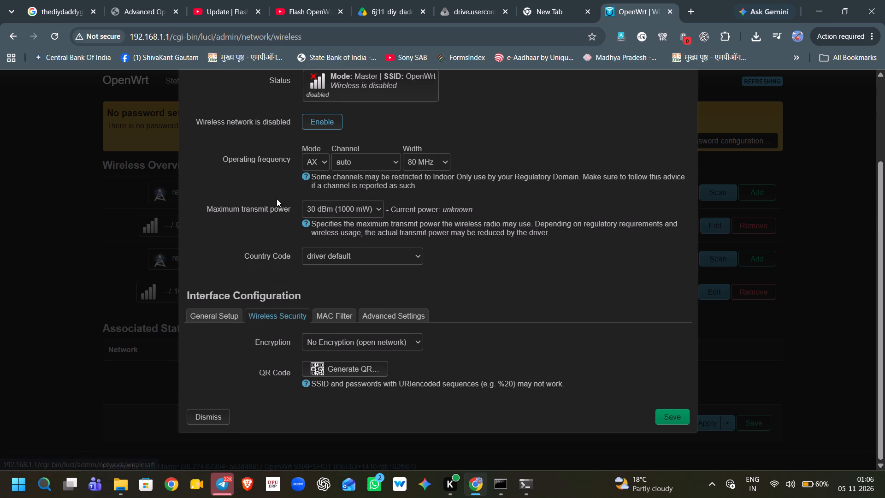
pyautogui.scroll(3, 281, 206)
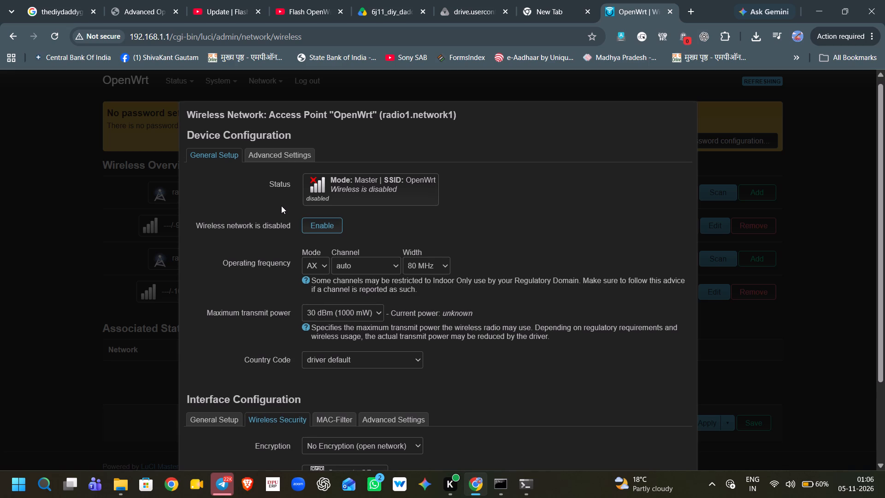
pyautogui.scroll(-2, 281, 206)
pyautogui.scroll(3, 281, 206)
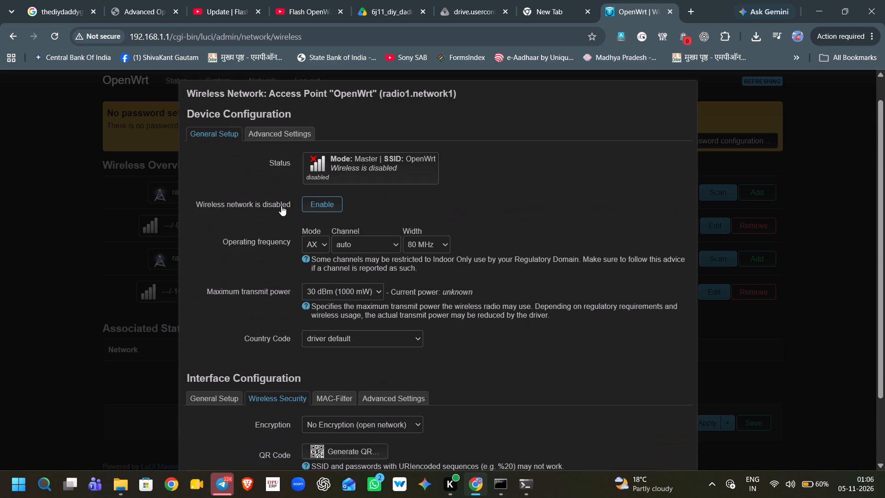
pyautogui.scroll(-2, 281, 206)
pyautogui.click(211, 323)
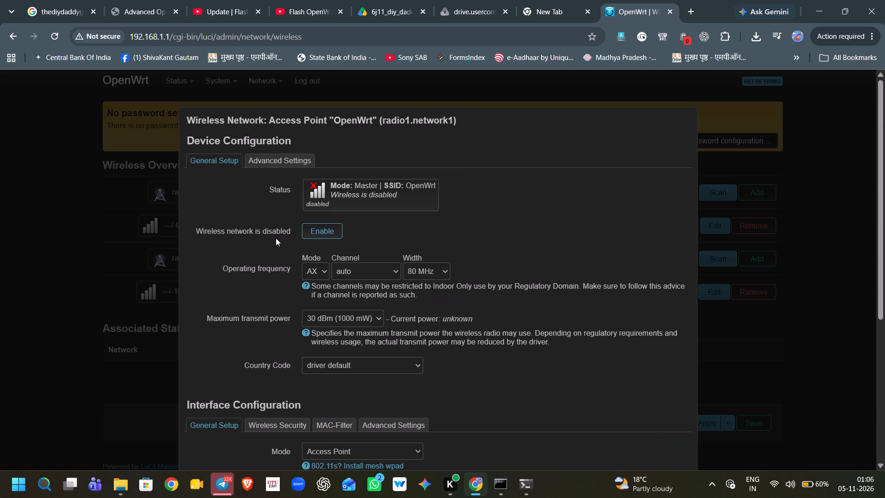
pyautogui.click(323, 228)
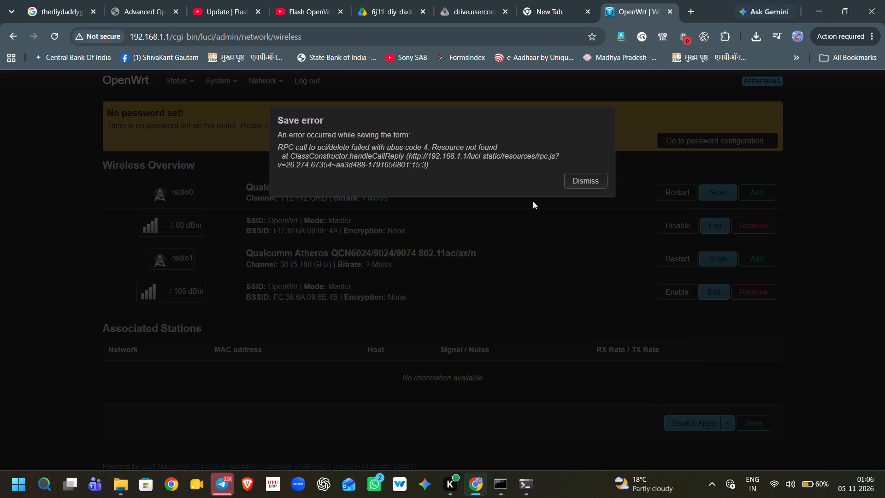
pyautogui.click(582, 183)
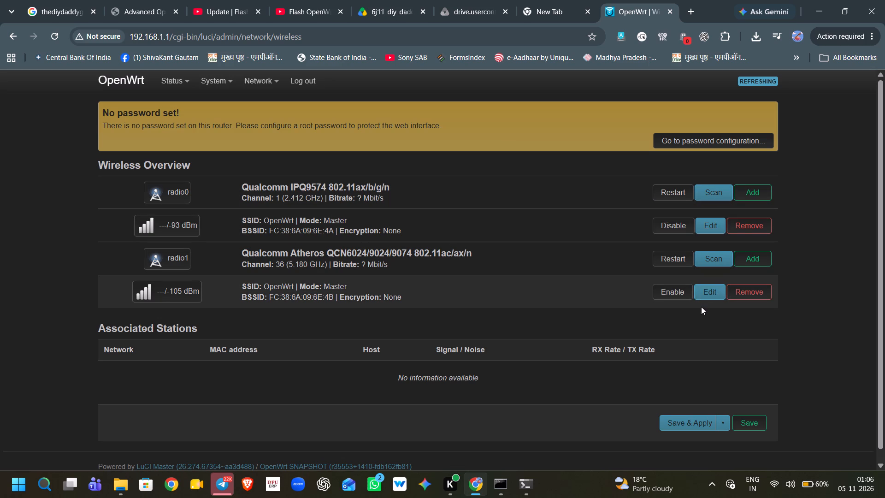
# Open the OpenWrt access point on radio1 for editing and set its channel width to 160 MHz.
pyautogui.click(704, 294)
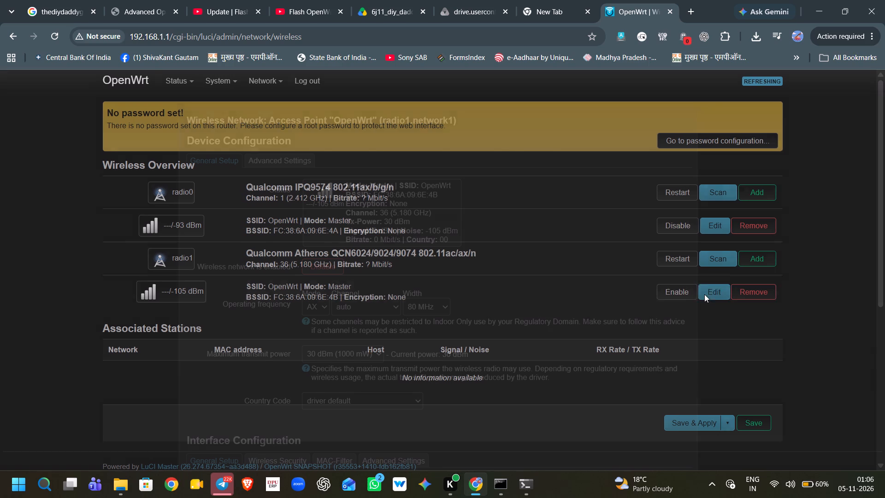
pyautogui.scroll(-1, 525, 341)
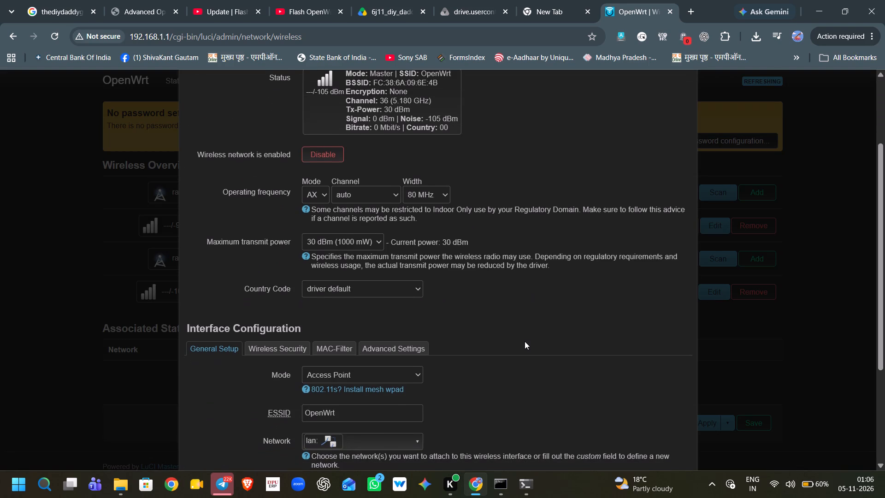
pyautogui.scroll(-1, 525, 341)
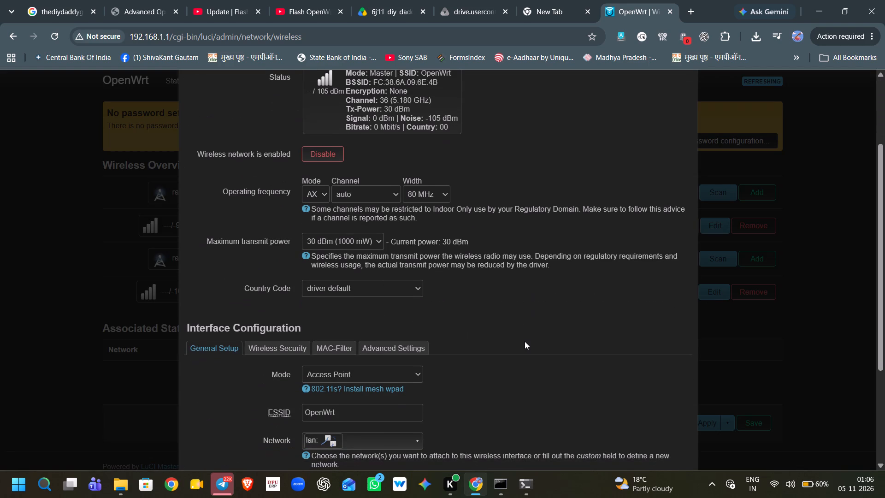
pyautogui.scroll(-1, 525, 318)
pyautogui.scroll(1, 525, 318)
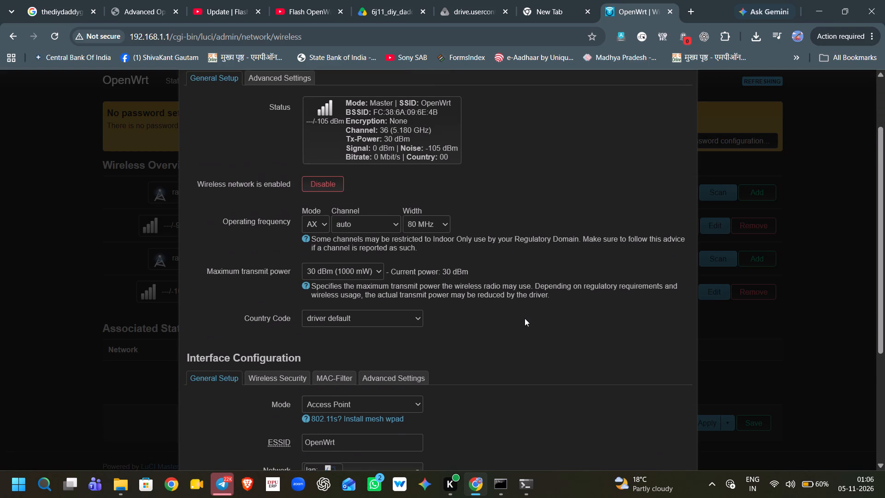
pyautogui.click(423, 227)
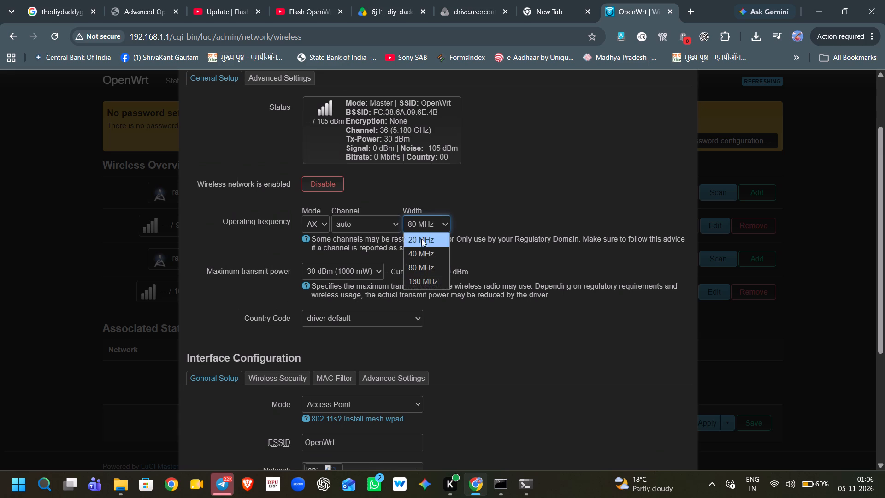
pyautogui.click(427, 280)
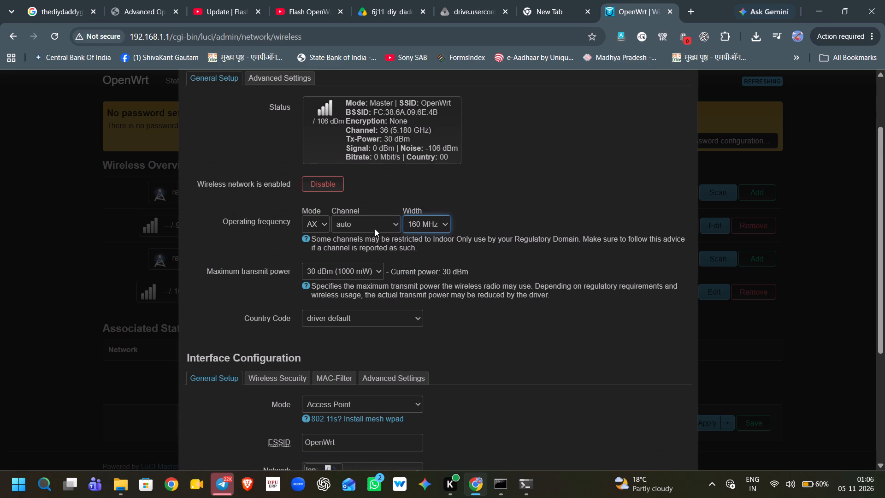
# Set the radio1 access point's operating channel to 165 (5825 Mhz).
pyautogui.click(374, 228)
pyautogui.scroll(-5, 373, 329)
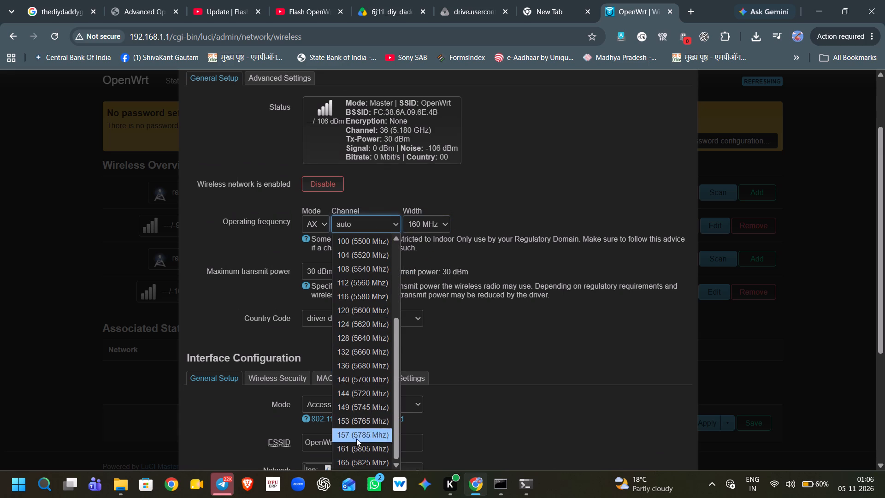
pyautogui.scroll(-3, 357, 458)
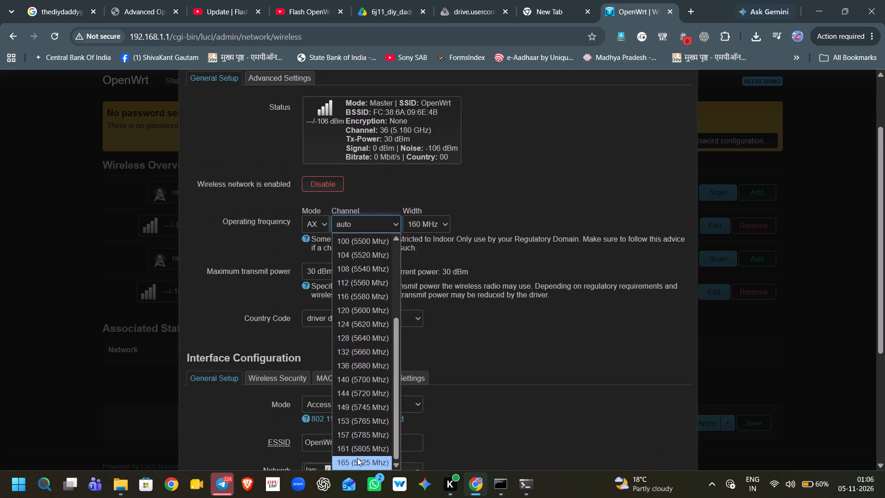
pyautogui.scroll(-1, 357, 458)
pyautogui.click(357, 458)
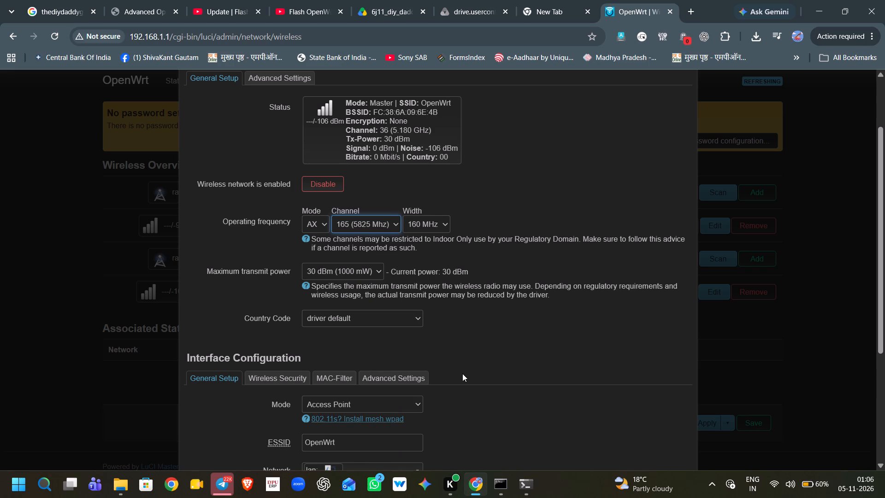
# Set the radio1 country code to IN - India and try to save the wireless network settings.
pyautogui.scroll(-1, 462, 373)
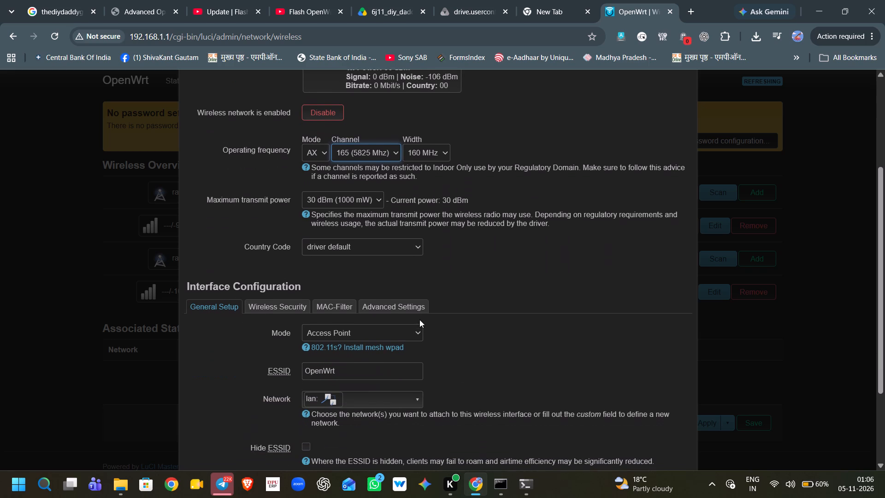
pyautogui.click(383, 248)
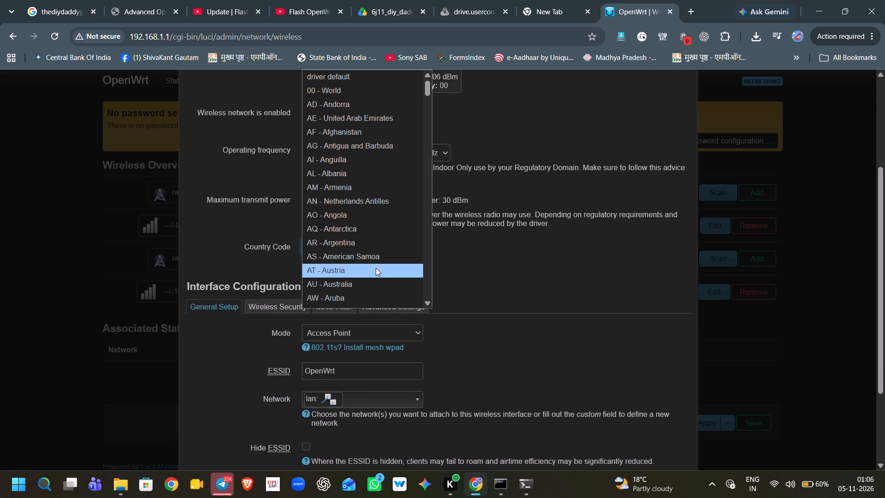
pyautogui.scroll(-6, 376, 268)
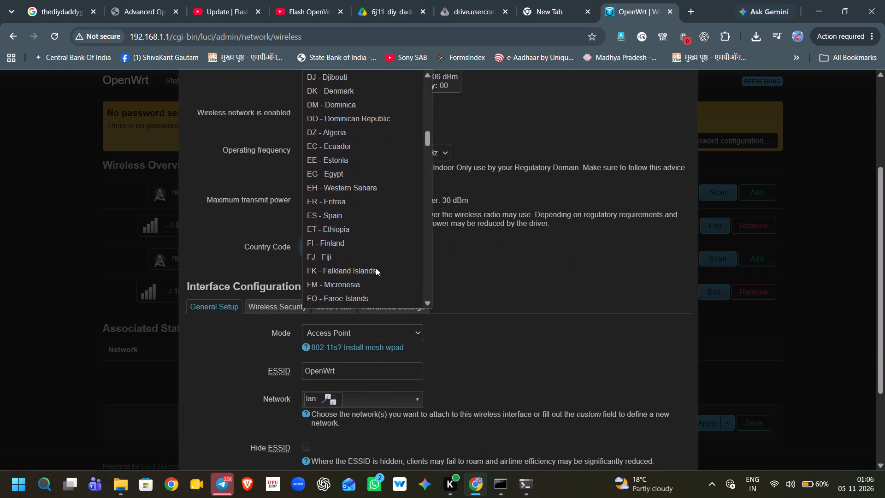
pyautogui.scroll(-6, 376, 268)
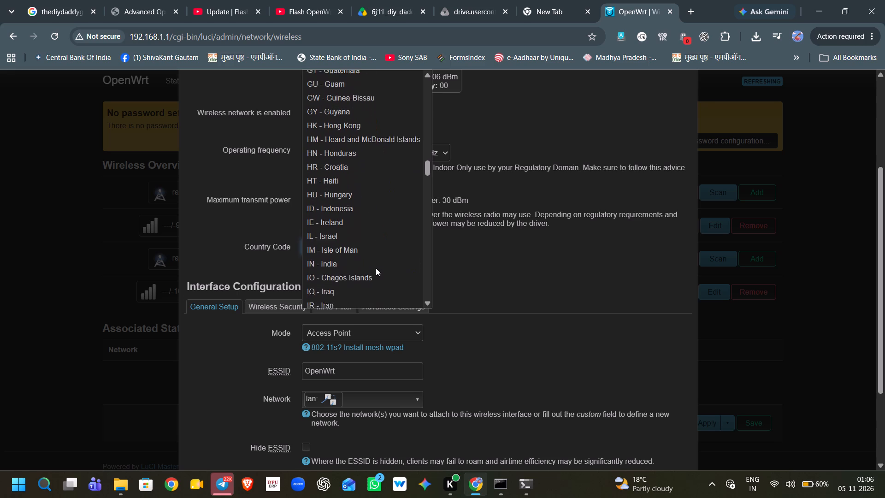
pyautogui.scroll(-2, 376, 268)
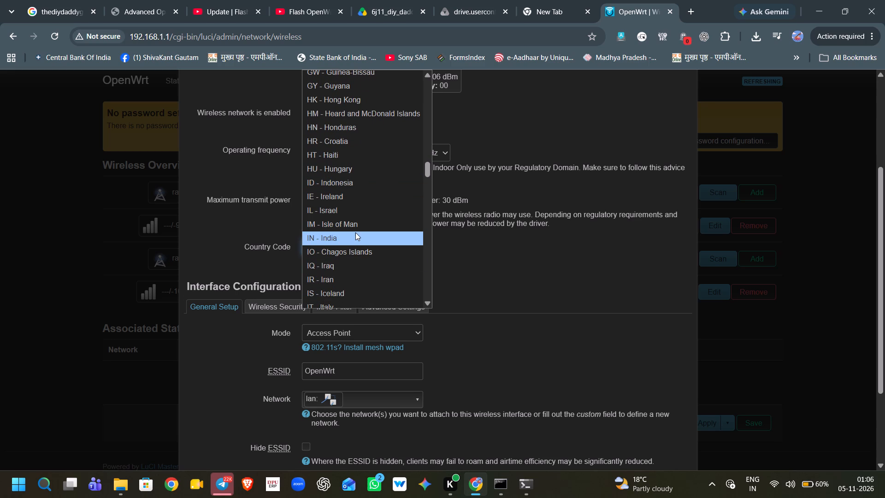
pyautogui.click(355, 232)
pyautogui.scroll(2, 383, 245)
pyautogui.scroll(-4, 385, 230)
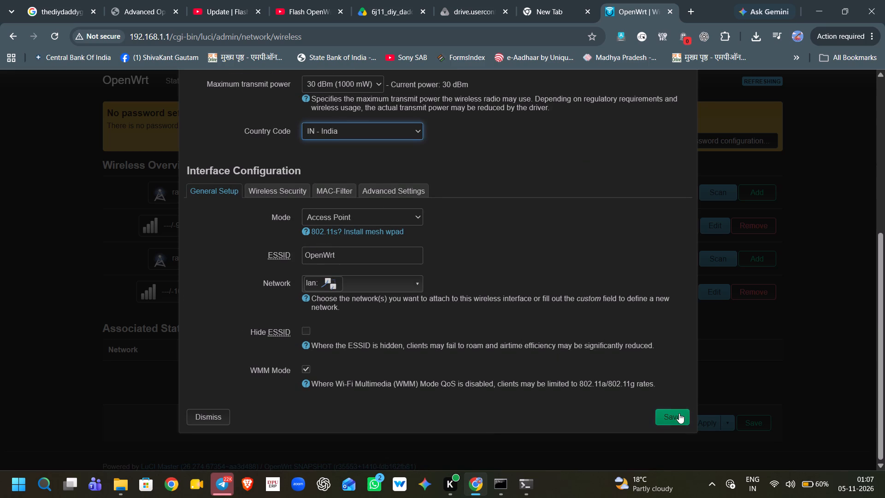
pyautogui.click(680, 415)
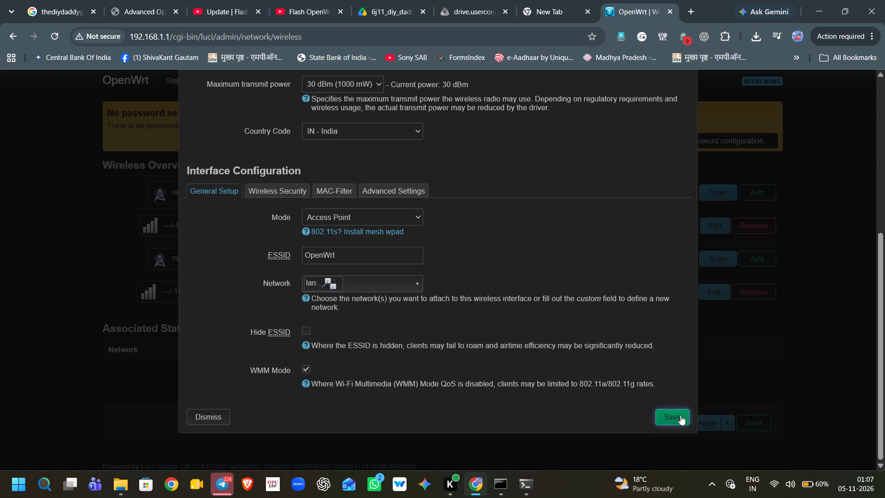
pyautogui.click(680, 415)
# Set the radio1 access point's operating channel to auto.
pyautogui.scroll(3, 665, 363)
pyautogui.scroll(-1, 665, 363)
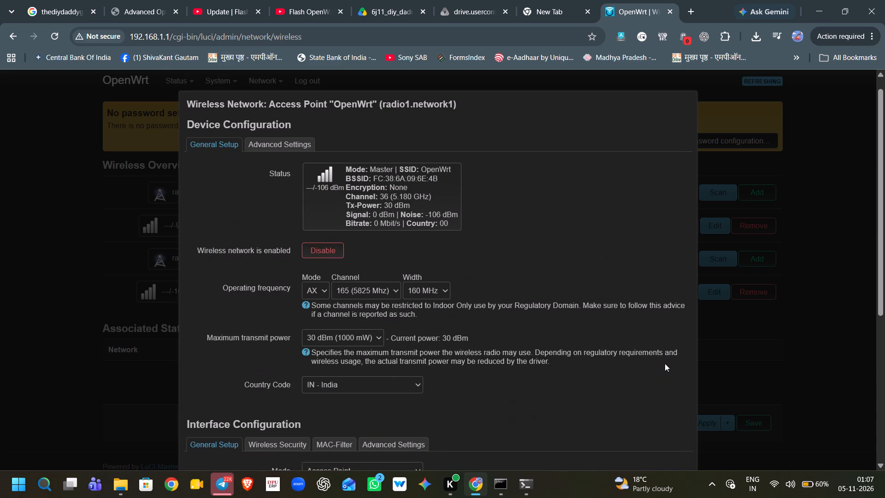
pyautogui.scroll(-1, 665, 363)
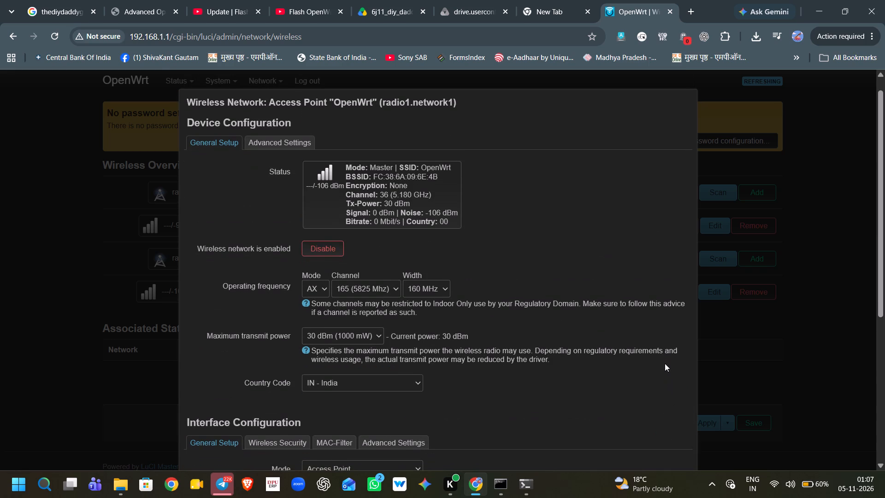
pyautogui.scroll(-2, 665, 363)
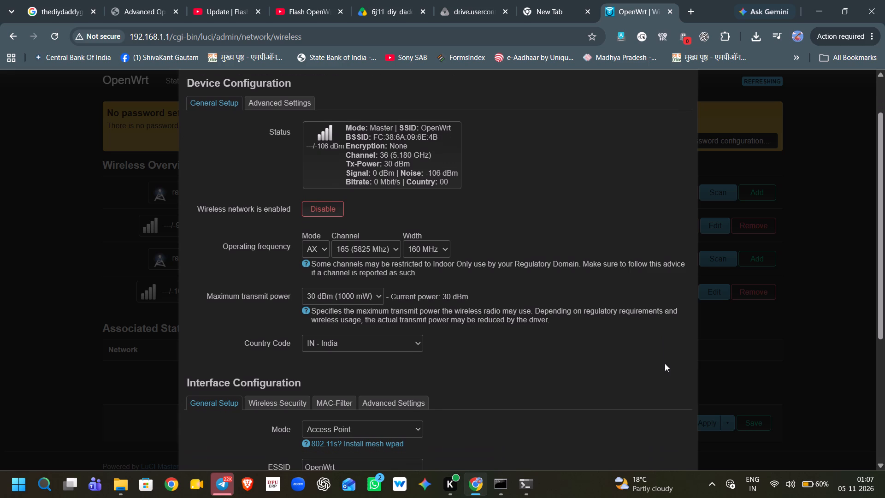
pyautogui.click(359, 250)
pyautogui.scroll(5, 347, 206)
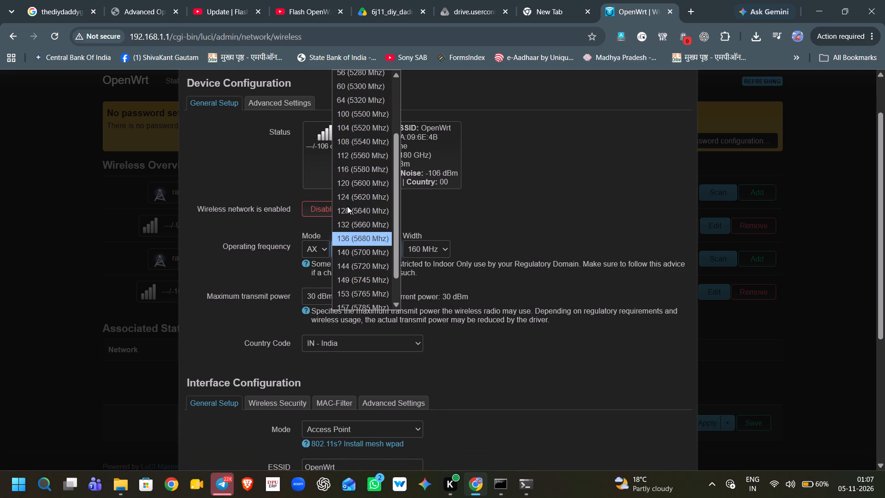
pyautogui.click(338, 80)
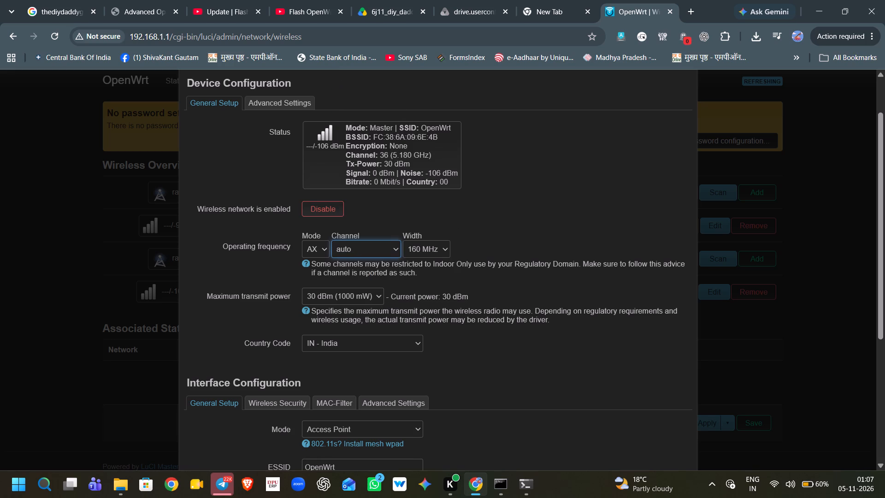
# Try to save the radio1 access point's settings, checking its network assignment choices before trying again.
pyautogui.scroll(-2, 507, 263)
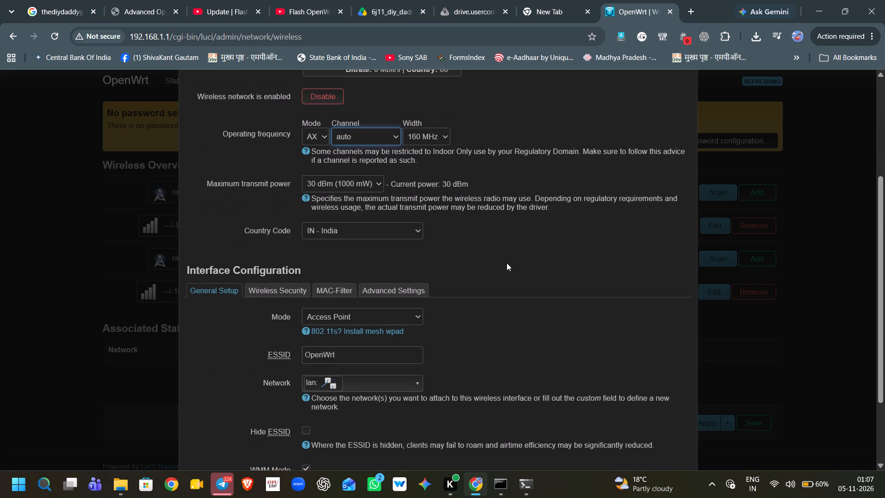
pyautogui.scroll(-5, 507, 263)
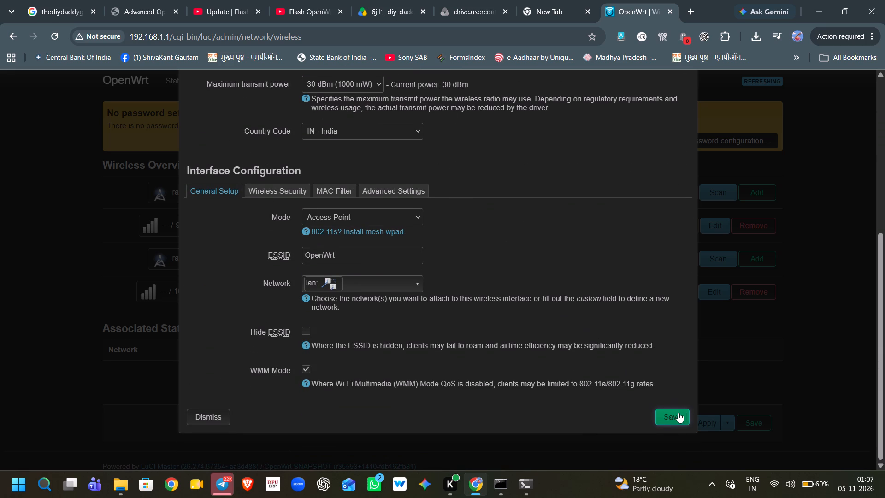
pyautogui.click(678, 413)
pyautogui.click(676, 423)
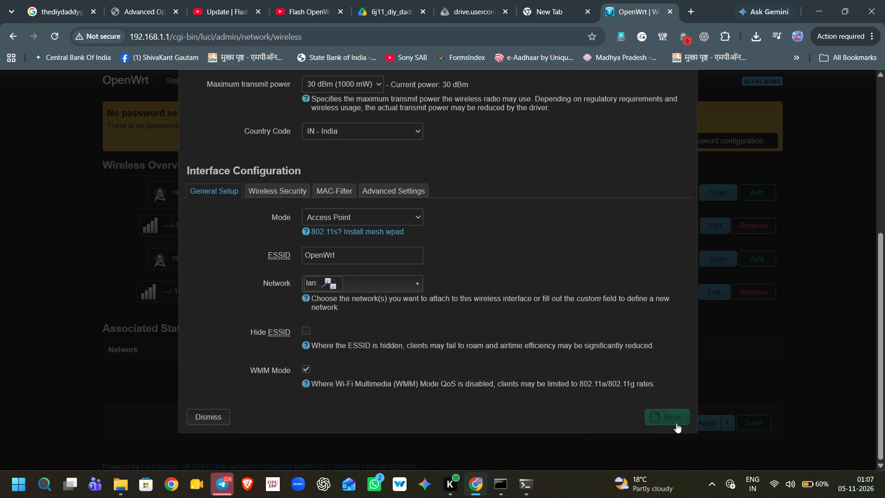
pyautogui.scroll(5, 651, 294)
pyautogui.scroll(-5, 651, 294)
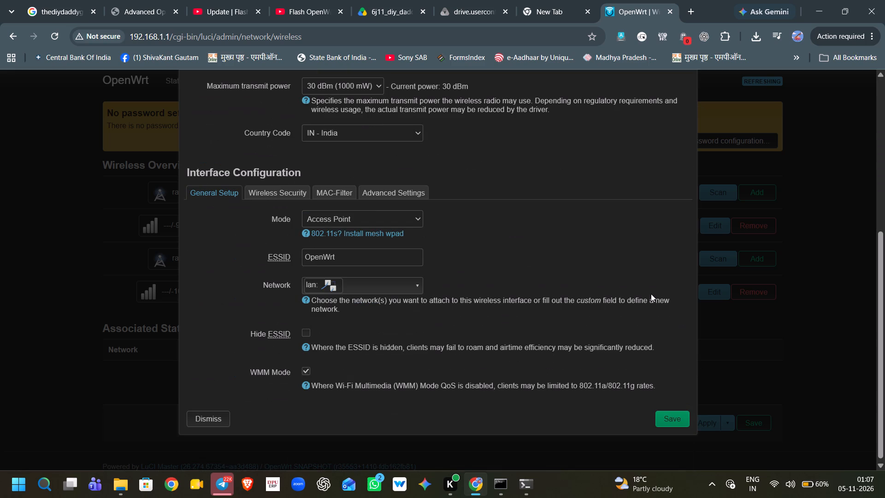
pyautogui.click(758, 347)
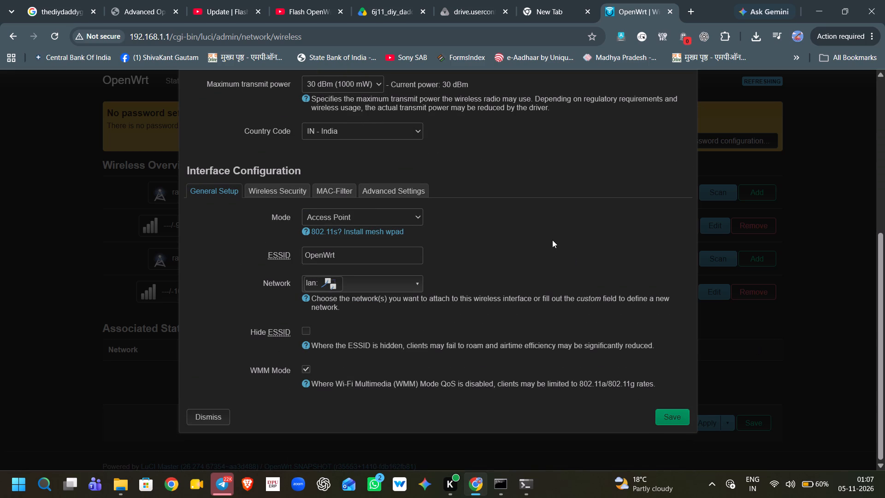
pyautogui.click(673, 415)
pyautogui.scroll(1, 656, 336)
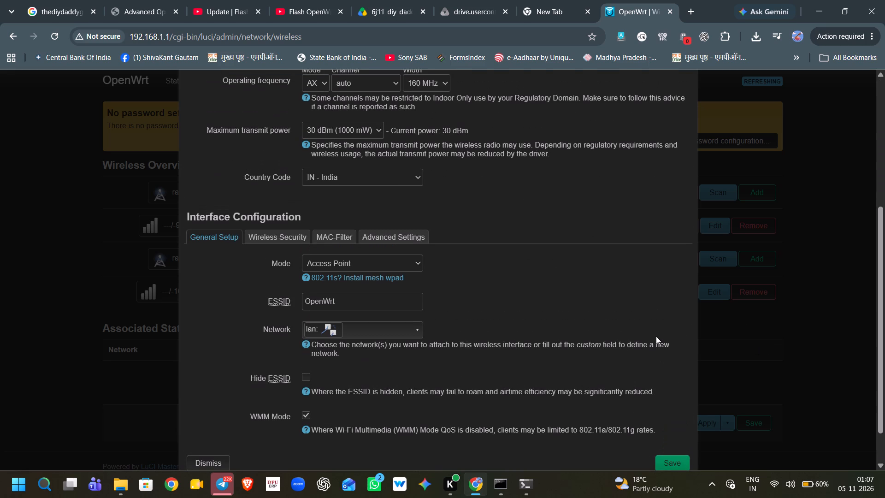
pyautogui.click(405, 327)
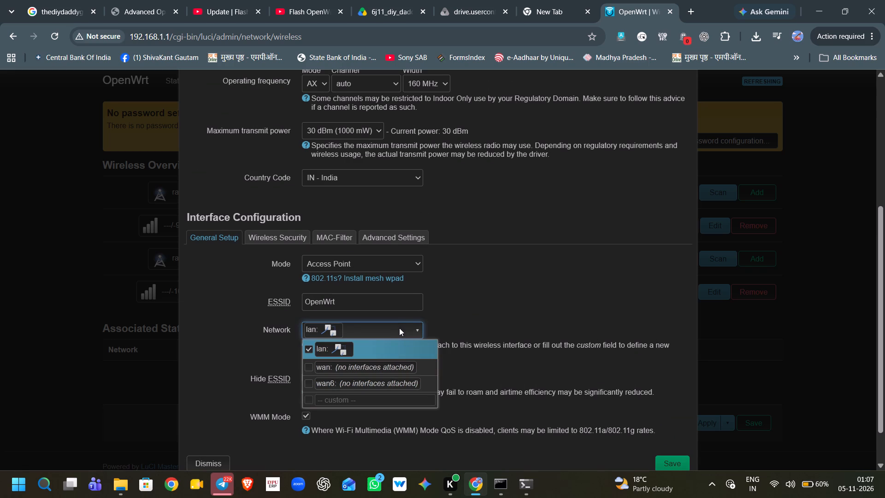
pyautogui.click(399, 328)
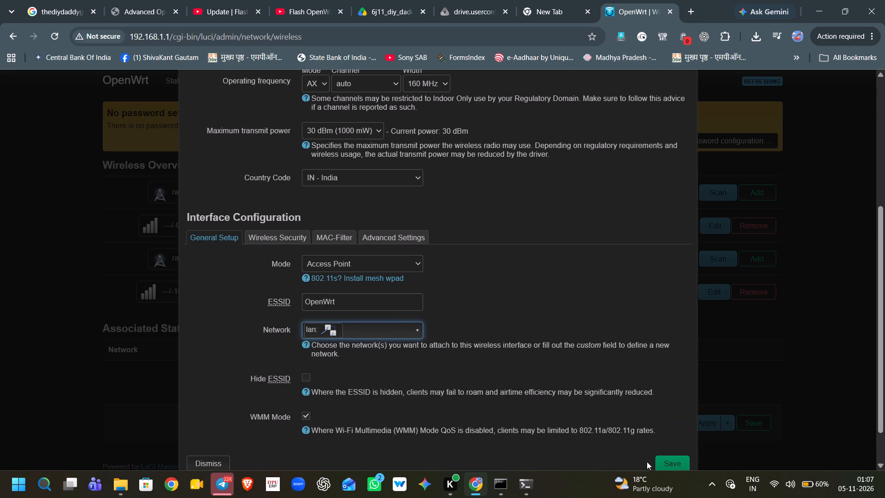
pyautogui.click(665, 465)
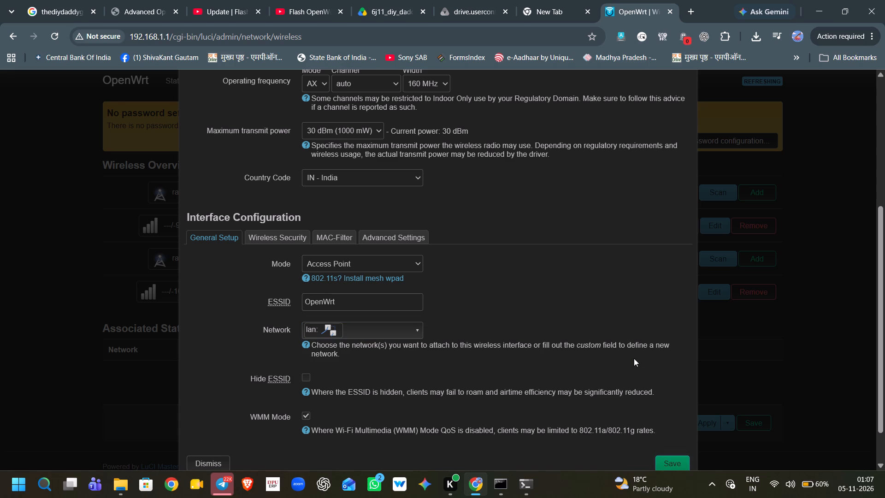
pyautogui.scroll(2, 634, 358)
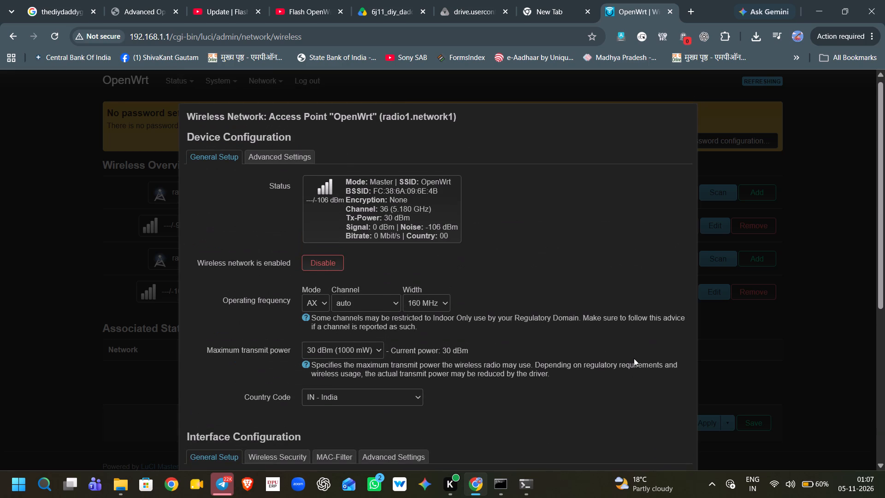
# Turn off the computer's own Wi-Fi connection and return to the wireless network settings.
pyautogui.click(773, 490)
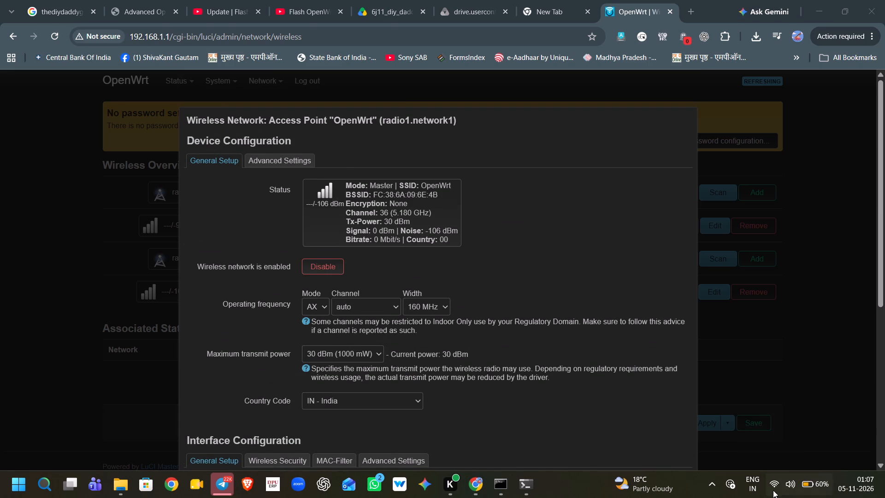
pyautogui.click(702, 273)
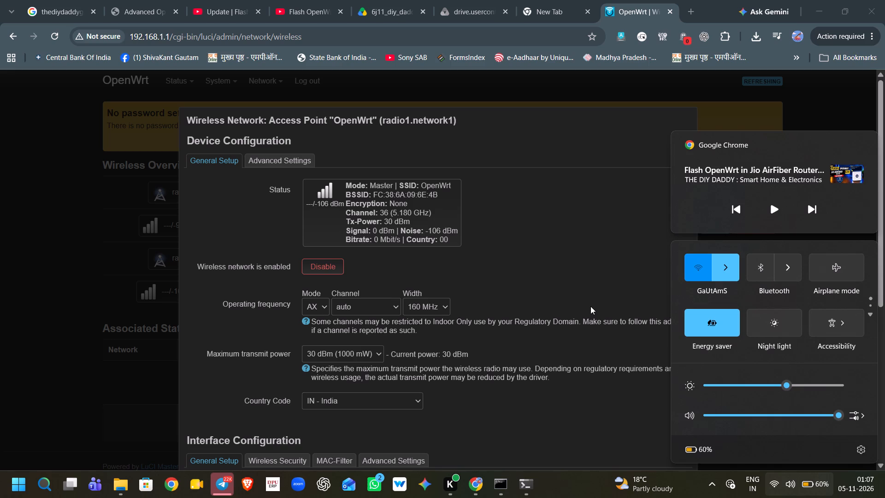
pyautogui.scroll(-3, 590, 306)
pyautogui.click(839, 103)
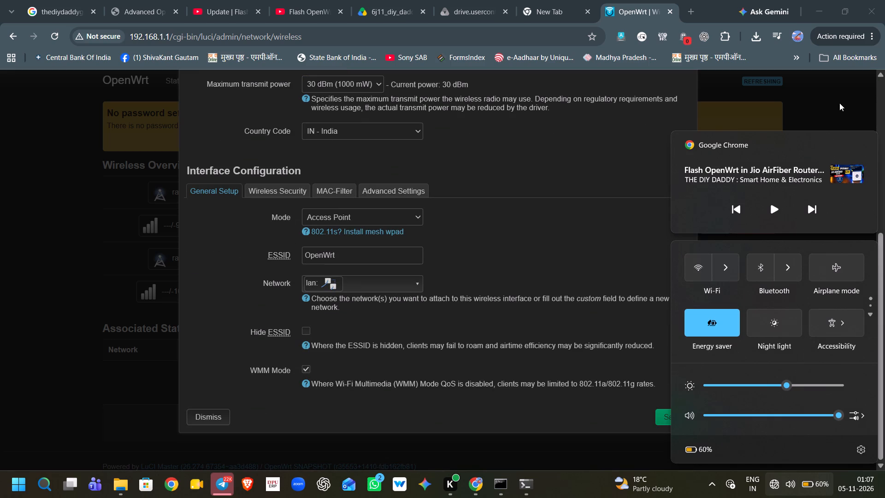
# Try again to save the radio1 access point's settings, and dismiss its configuration dialog.
pyautogui.click(665, 413)
pyautogui.click(665, 413)
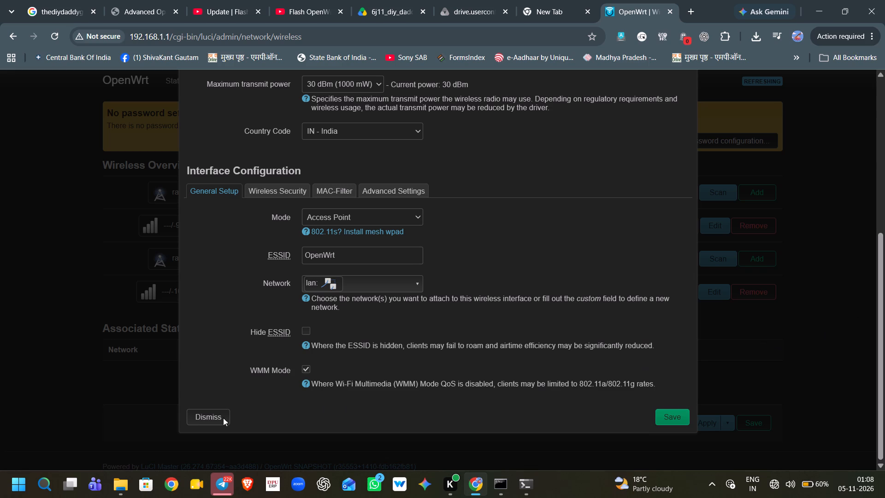
pyautogui.click(200, 417)
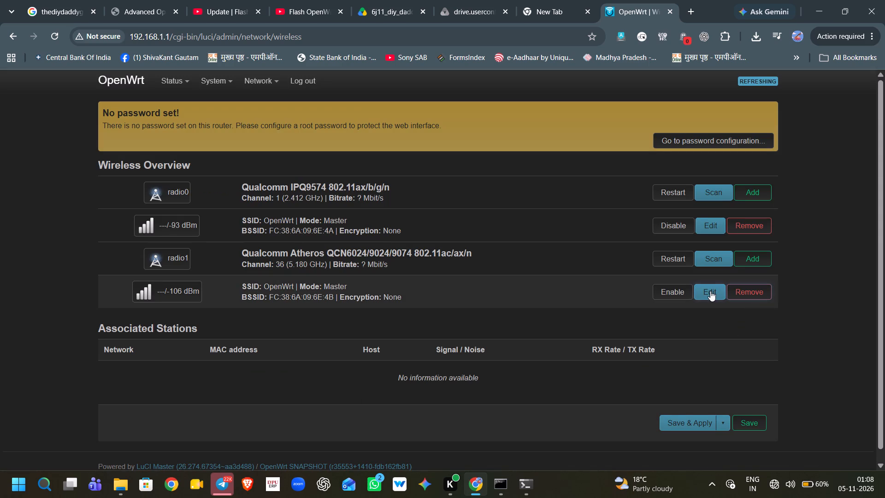
# Reopen the radio1 access point and review its general, advanced, wireless security and MAC filter settings, closing it without saving.
pyautogui.click(710, 290)
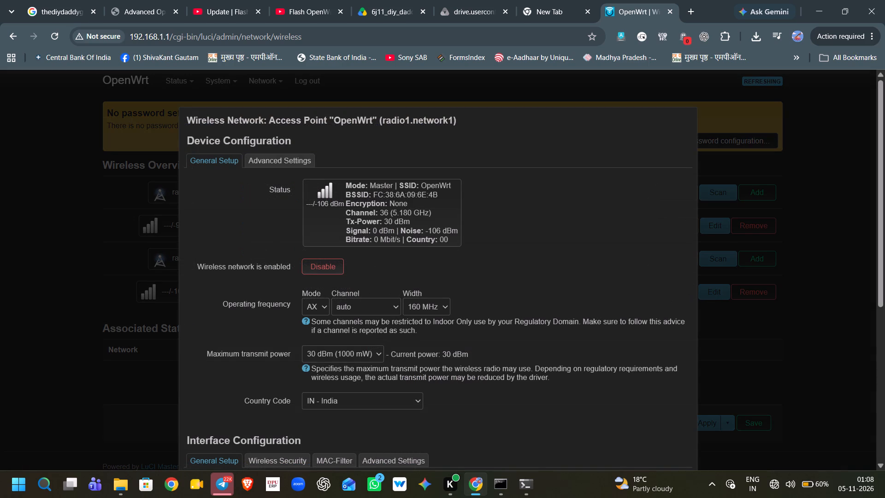
pyautogui.scroll(-5, 482, 329)
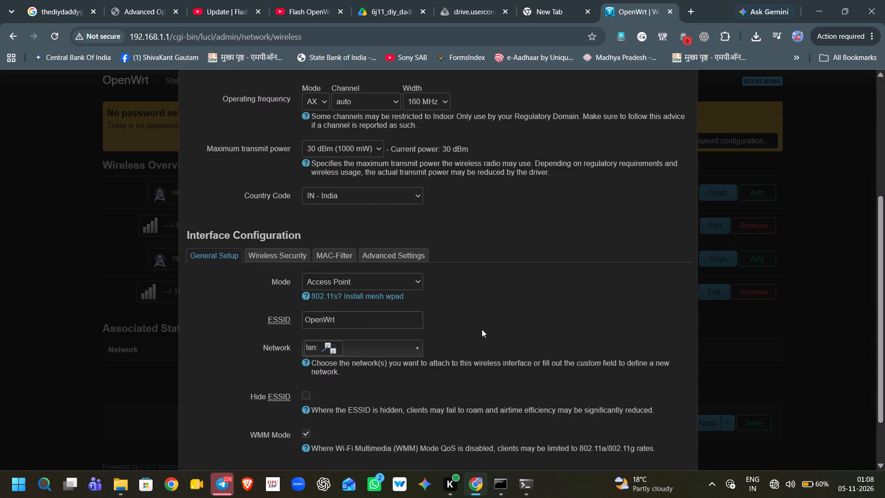
pyautogui.scroll(5, 482, 329)
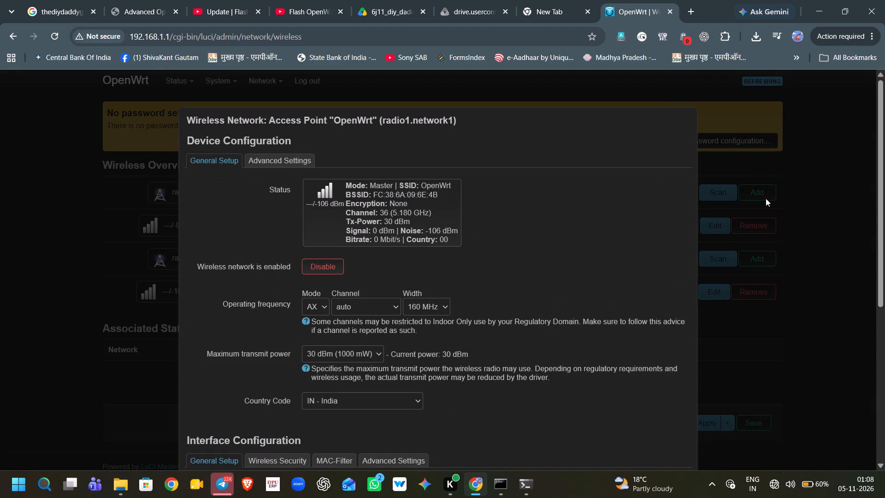
pyautogui.click(281, 158)
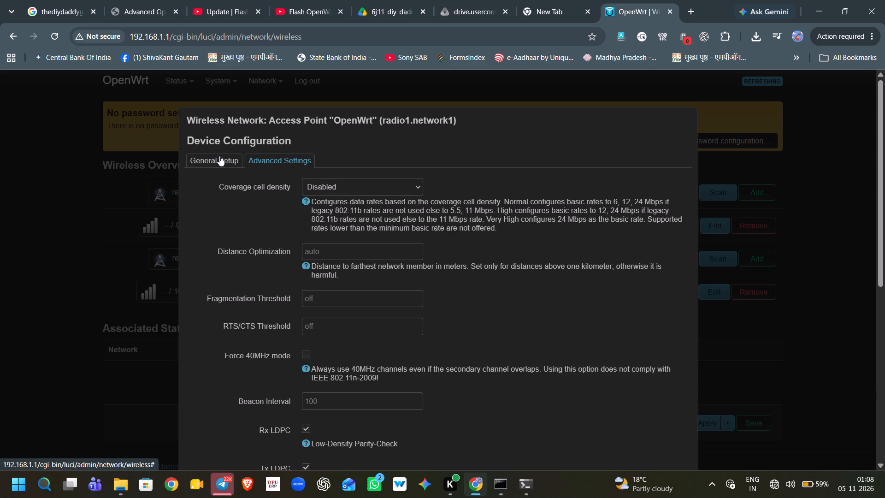
pyautogui.click(219, 156)
pyautogui.scroll(-3, 284, 269)
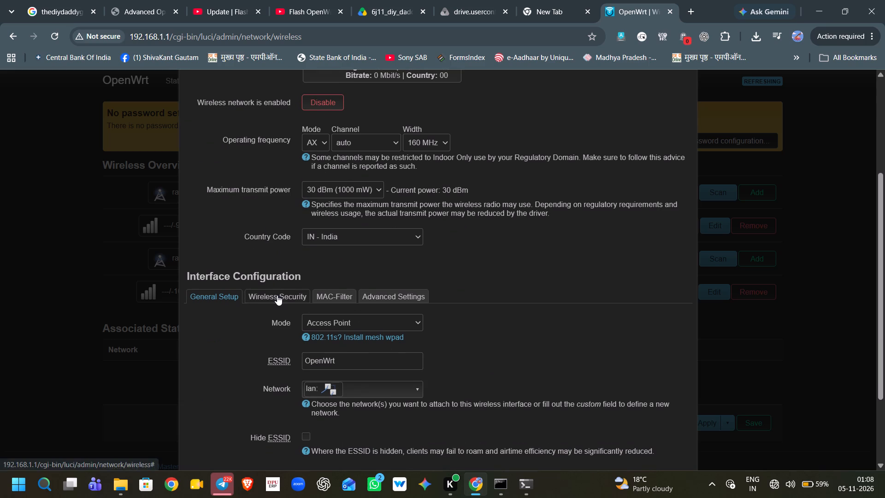
pyautogui.click(277, 295)
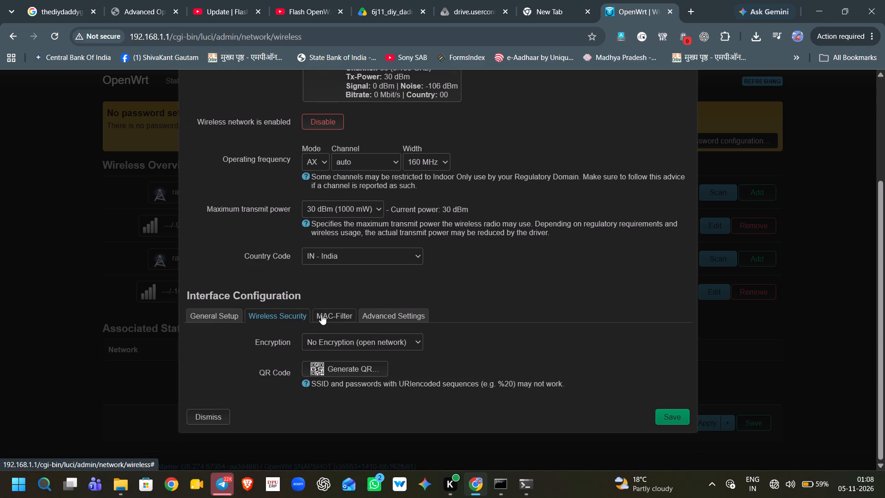
pyautogui.click(321, 314)
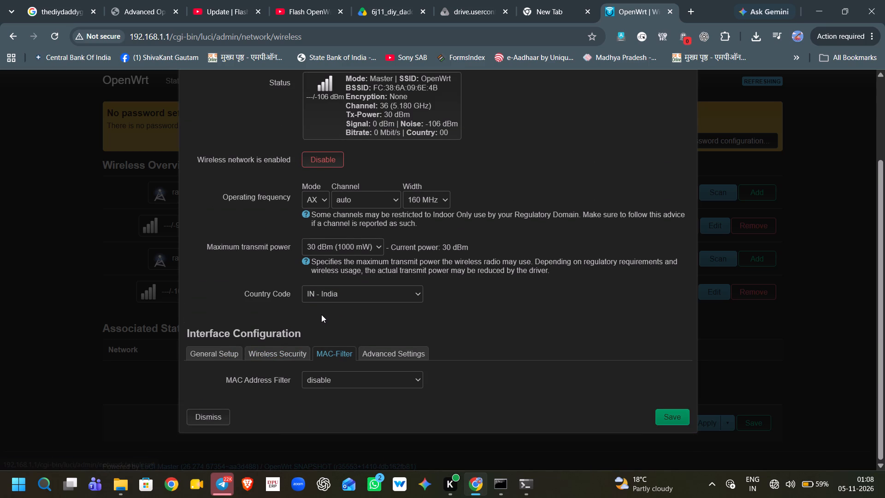
pyautogui.click(378, 358)
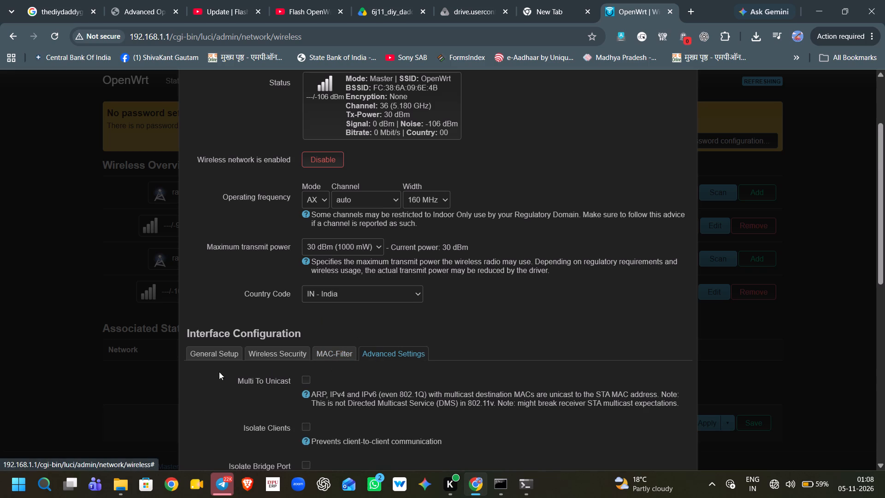
pyautogui.click(216, 358)
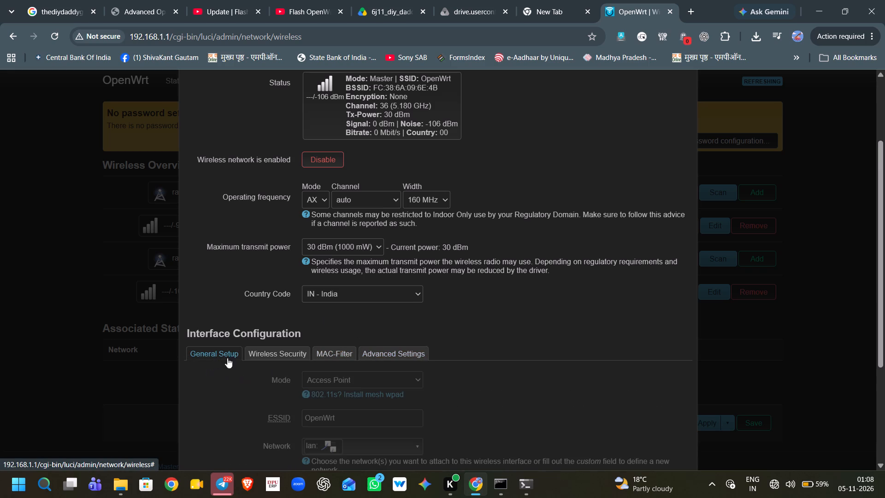
pyautogui.click(842, 344)
pyautogui.hscroll(-1, 842, 344)
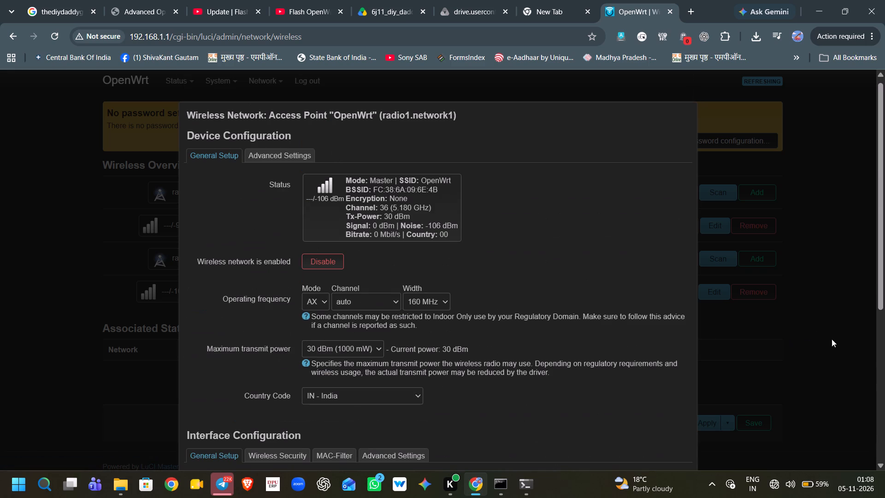
pyautogui.scroll(-7, 607, 339)
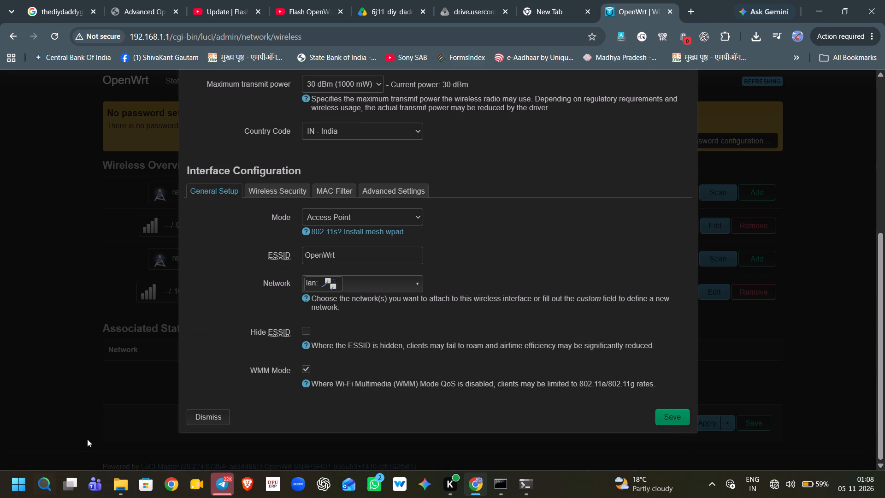
pyautogui.click(212, 418)
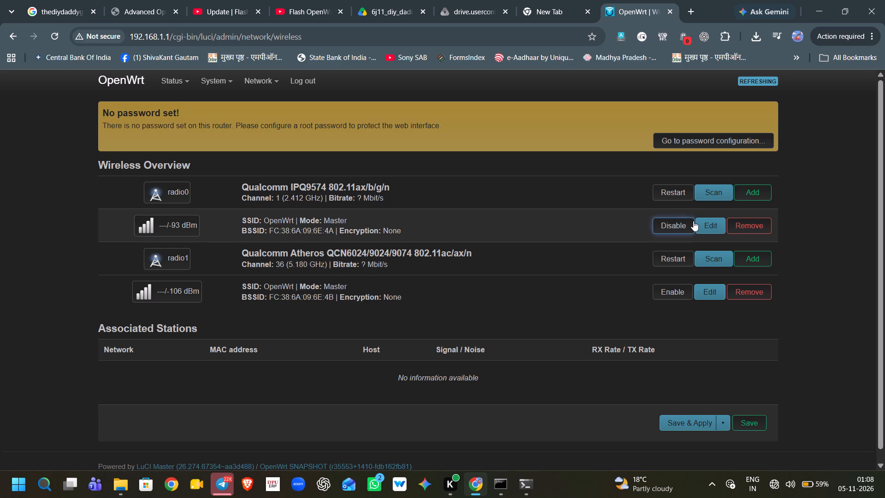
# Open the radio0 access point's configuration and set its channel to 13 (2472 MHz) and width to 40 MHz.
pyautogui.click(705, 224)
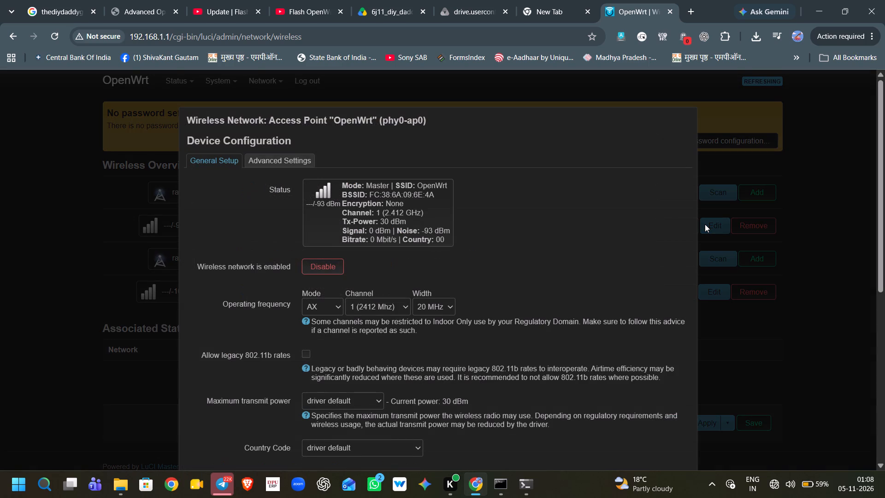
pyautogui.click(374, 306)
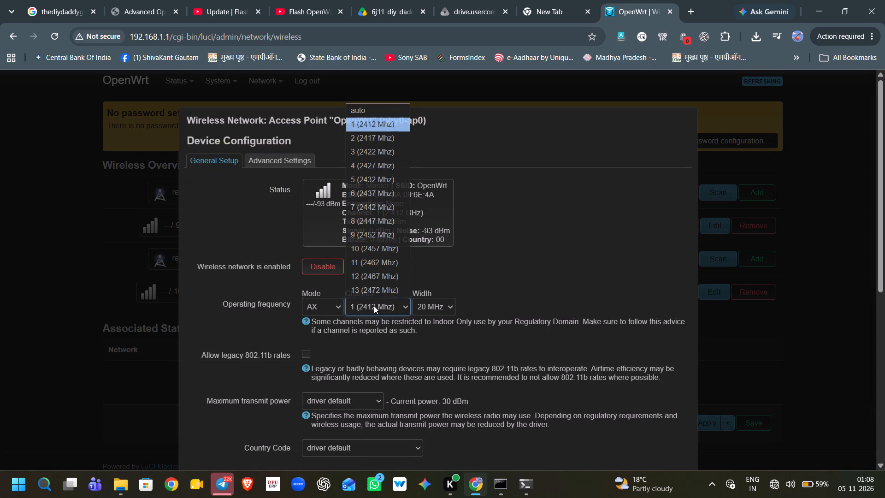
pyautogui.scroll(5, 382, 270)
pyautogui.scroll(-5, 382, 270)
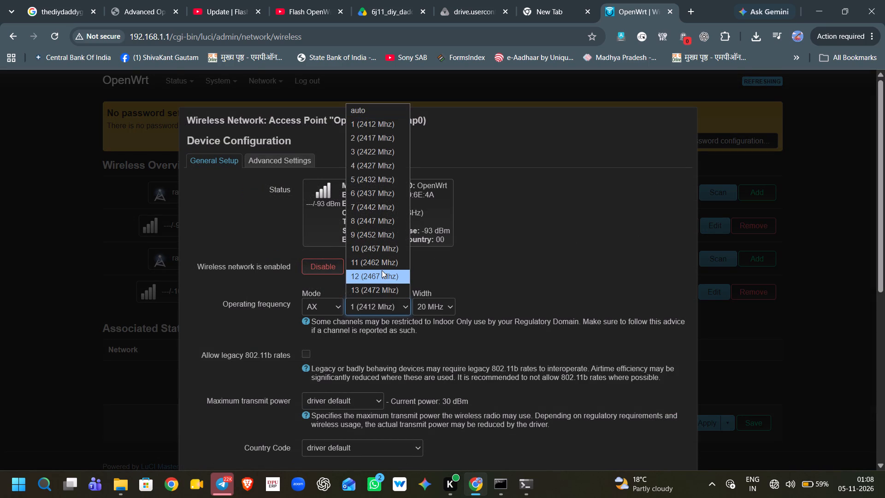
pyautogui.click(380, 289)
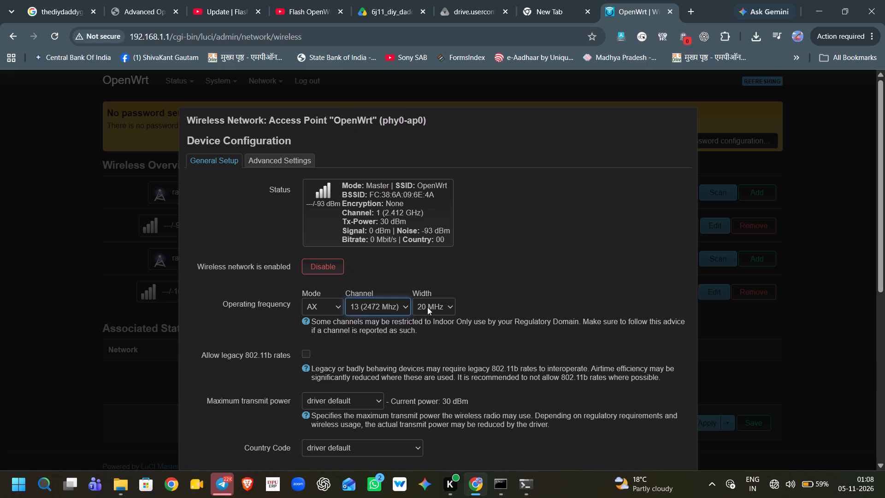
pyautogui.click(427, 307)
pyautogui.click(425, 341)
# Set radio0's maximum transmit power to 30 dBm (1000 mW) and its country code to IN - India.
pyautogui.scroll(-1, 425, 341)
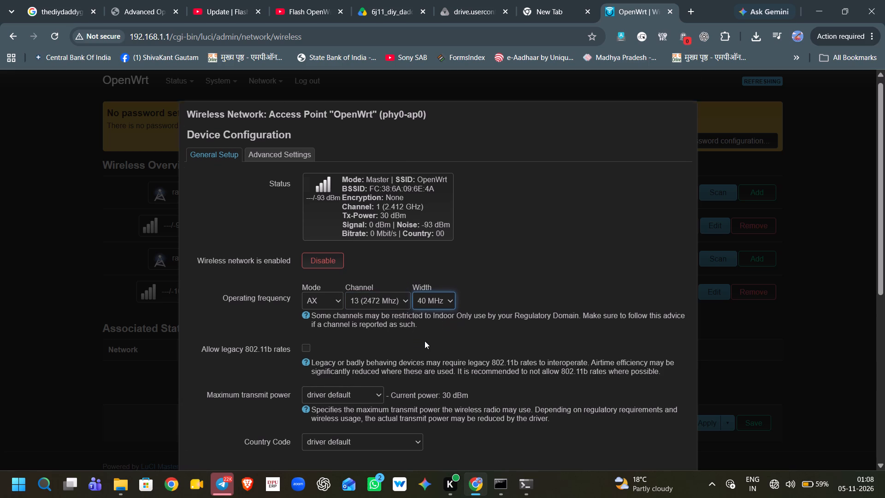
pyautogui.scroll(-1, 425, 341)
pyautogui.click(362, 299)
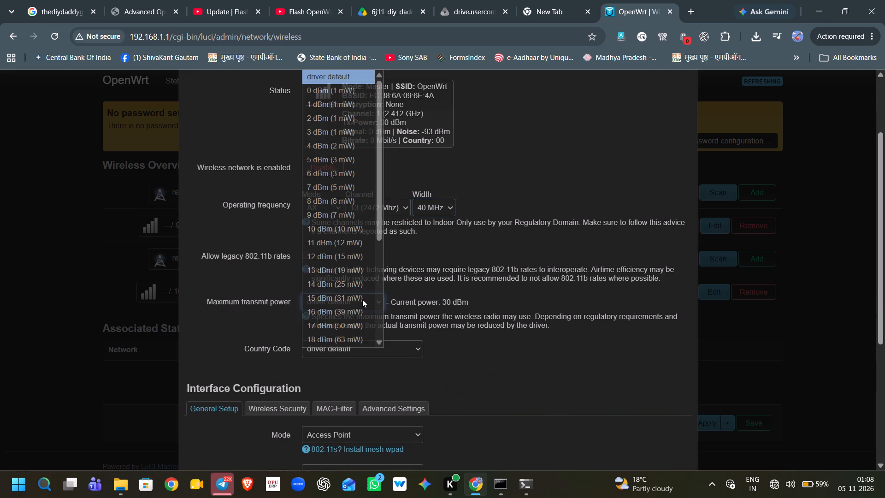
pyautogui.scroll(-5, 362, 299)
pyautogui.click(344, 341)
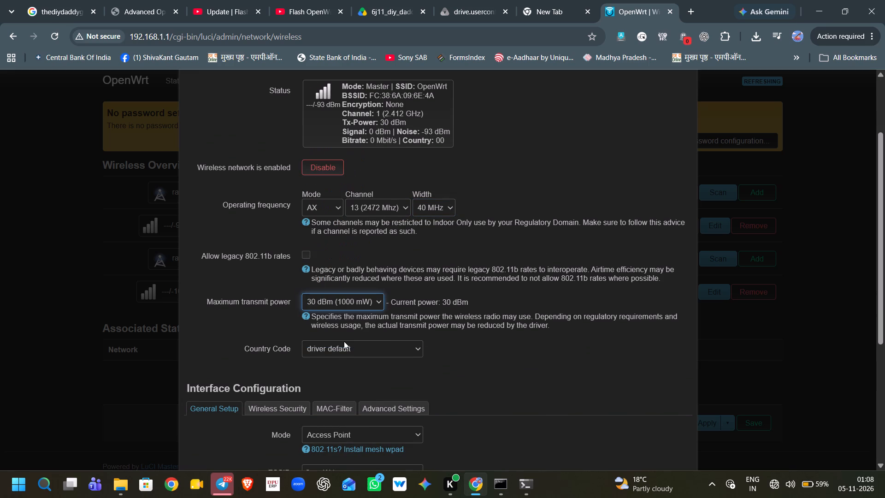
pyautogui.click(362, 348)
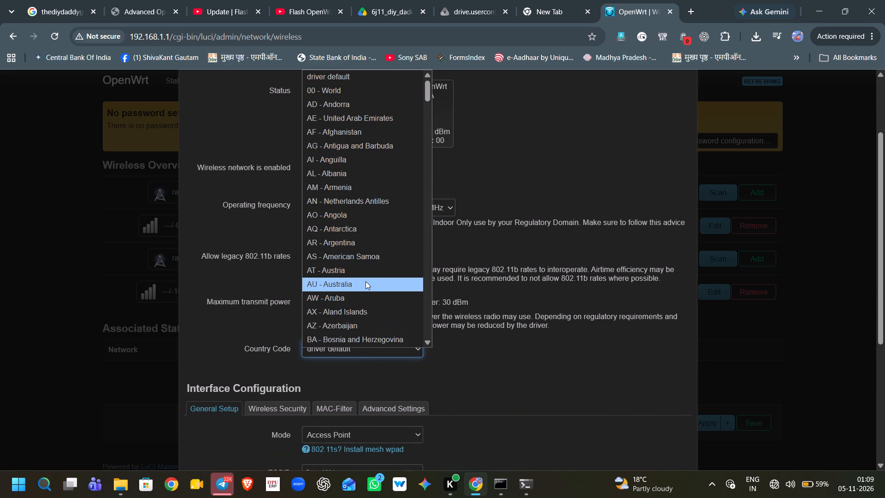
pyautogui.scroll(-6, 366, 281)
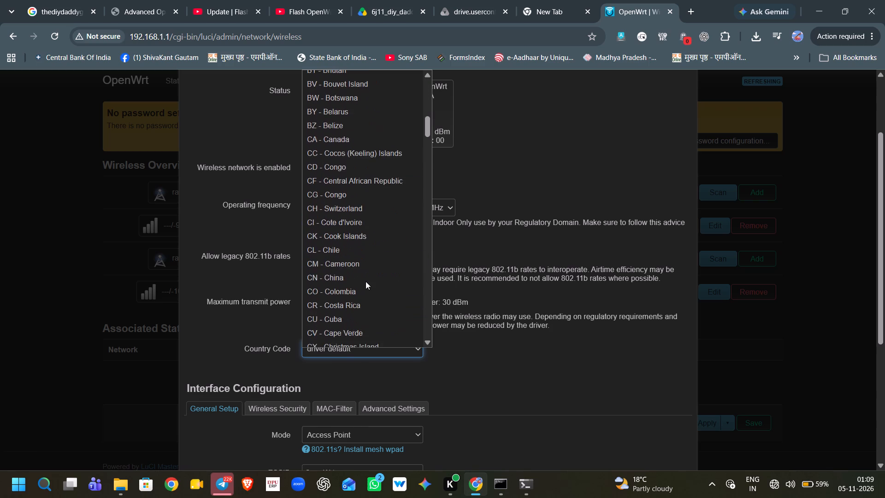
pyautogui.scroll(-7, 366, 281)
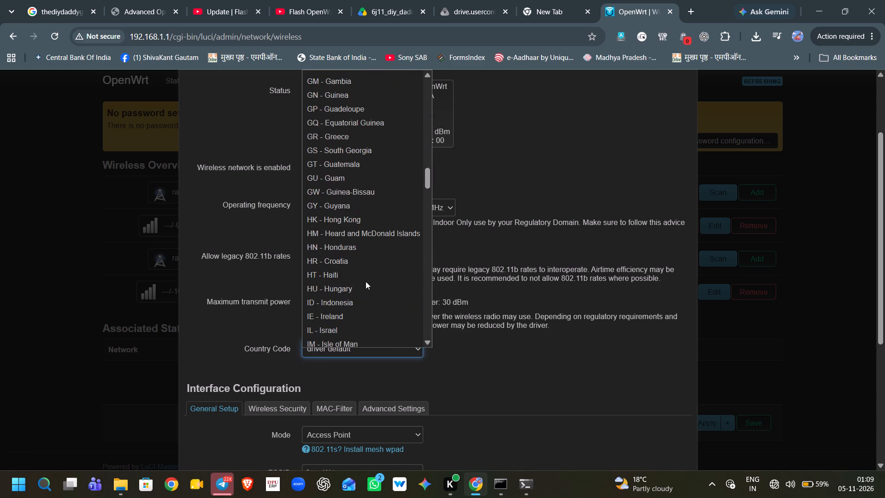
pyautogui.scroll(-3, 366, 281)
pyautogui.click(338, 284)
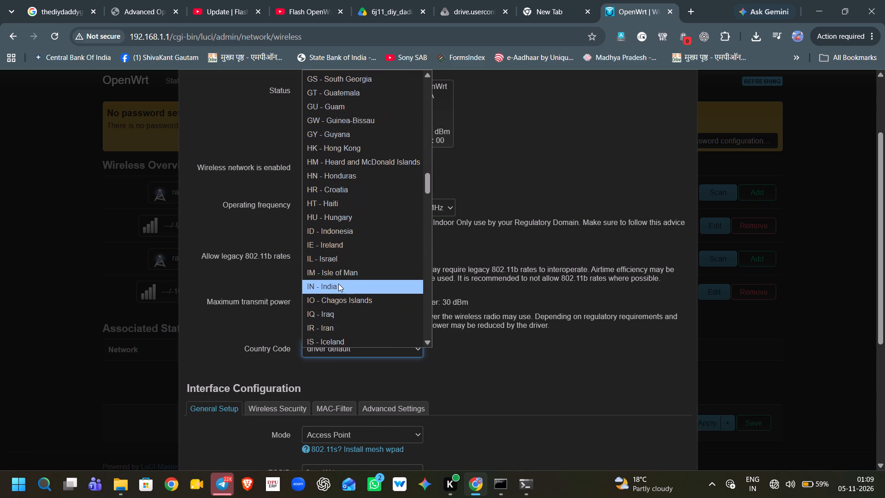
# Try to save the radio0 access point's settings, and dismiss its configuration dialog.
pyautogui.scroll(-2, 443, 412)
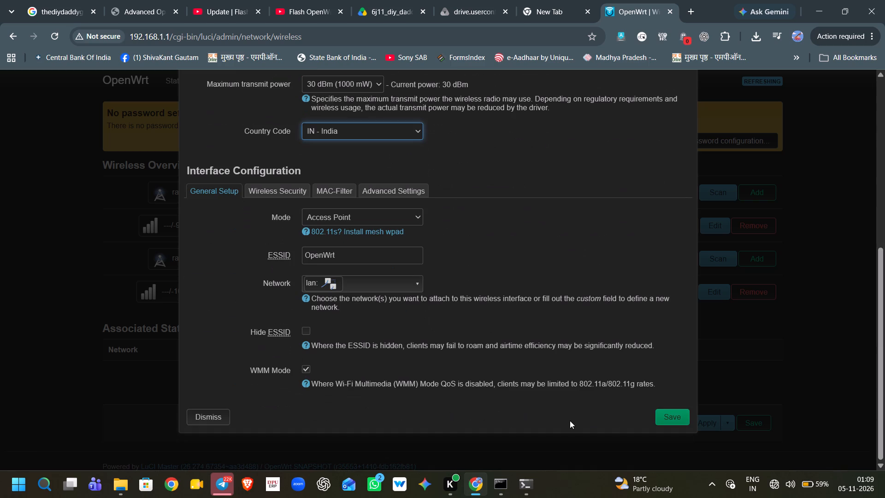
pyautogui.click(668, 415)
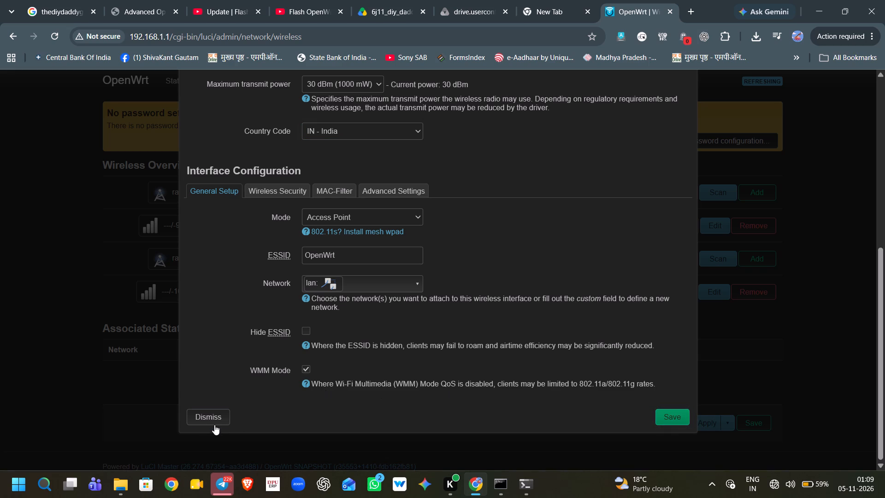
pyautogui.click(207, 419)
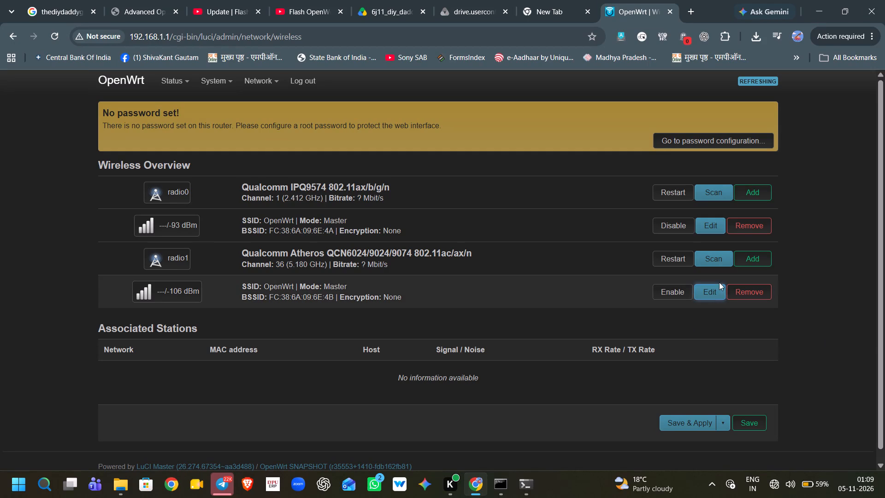
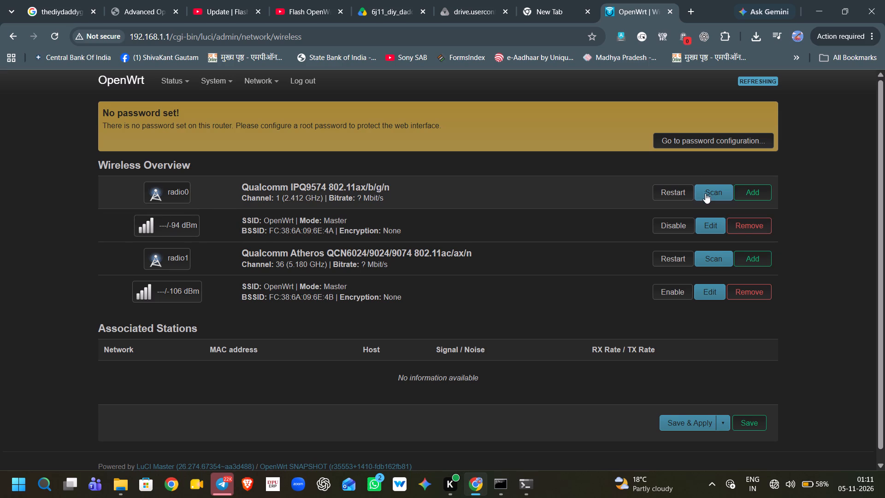
# Scan for nearby wireless networks with radio1, the Qualcomm Atheros QCN6024/9024/9074 802.11ac/ax/n radio.
pyautogui.click(707, 262)
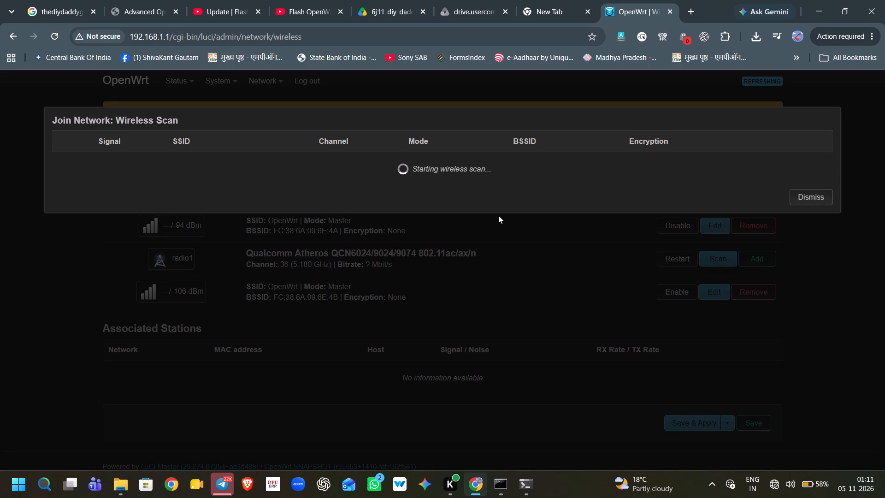
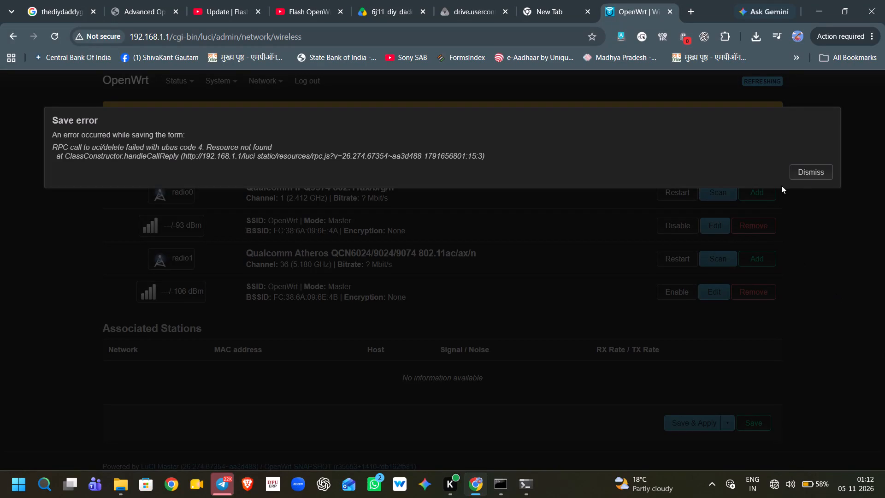
# Close the save error report and examine the device and interface general settings of the OpenWrt access point on radio1.
pyautogui.click(803, 169)
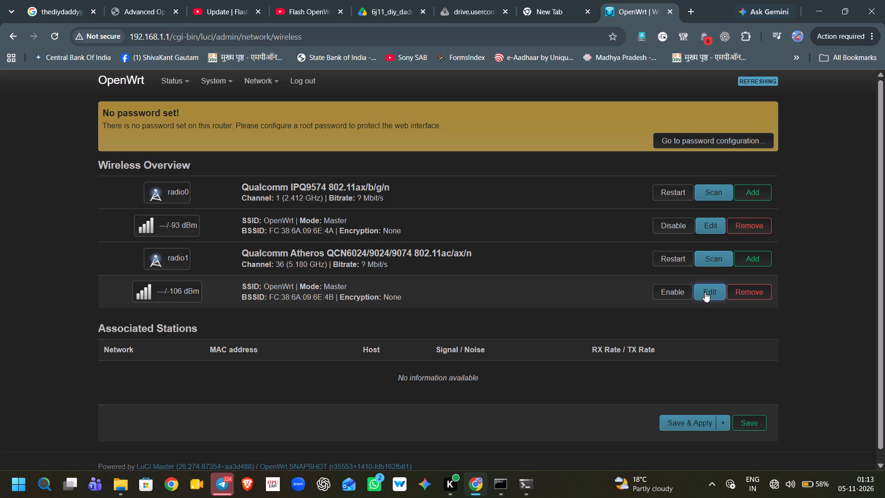
pyautogui.click(705, 292)
pyautogui.scroll(-1, 452, 312)
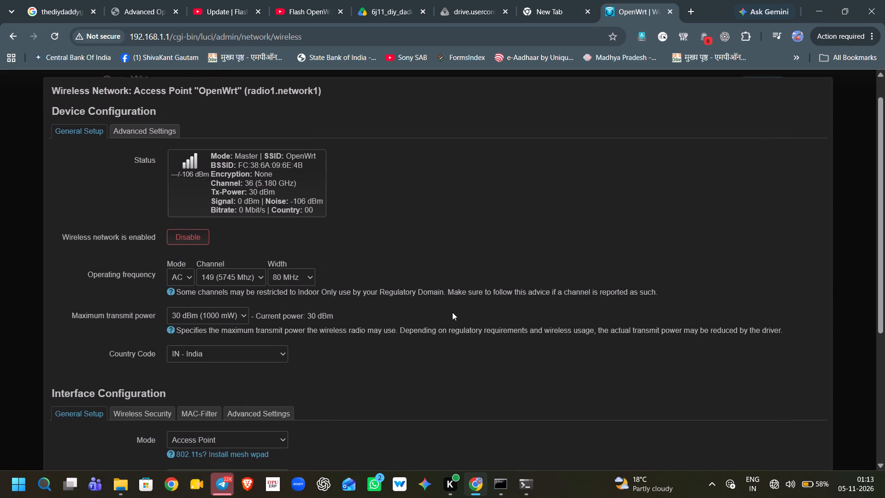
pyautogui.scroll(-1, 452, 312)
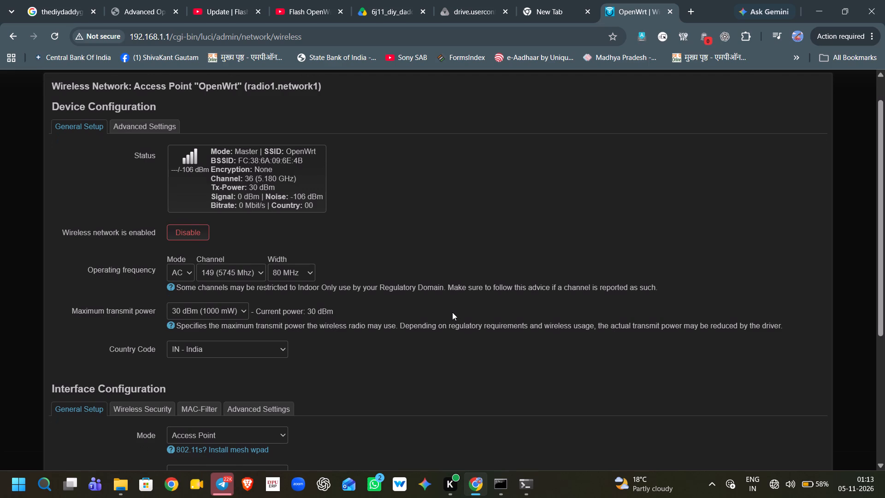
pyautogui.scroll(-1, 454, 296)
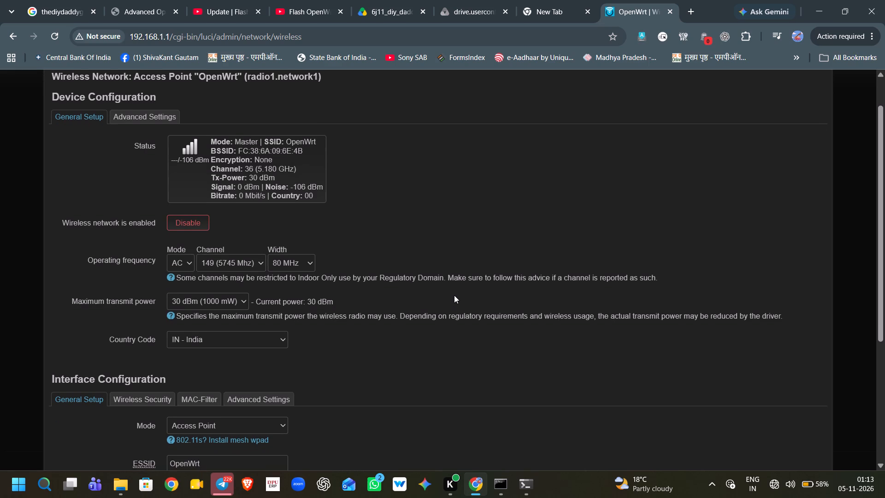
pyautogui.scroll(-2, 454, 295)
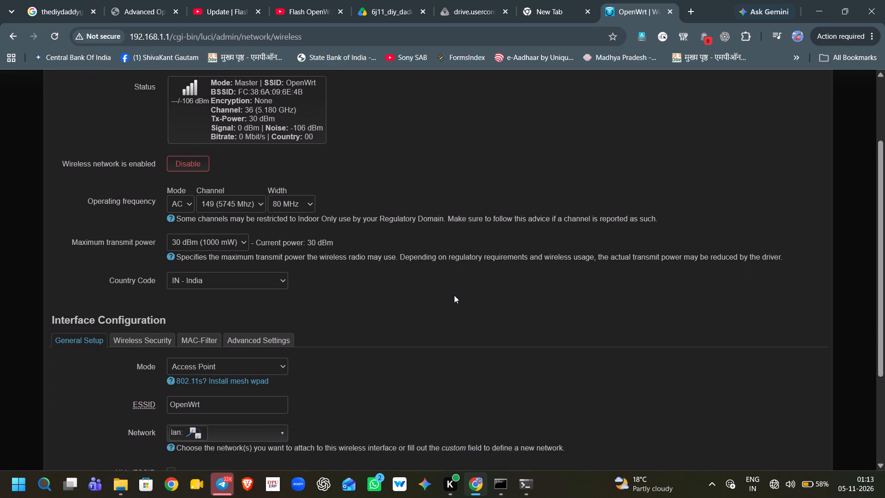
pyautogui.scroll(4, 454, 295)
pyautogui.scroll(-1, 454, 295)
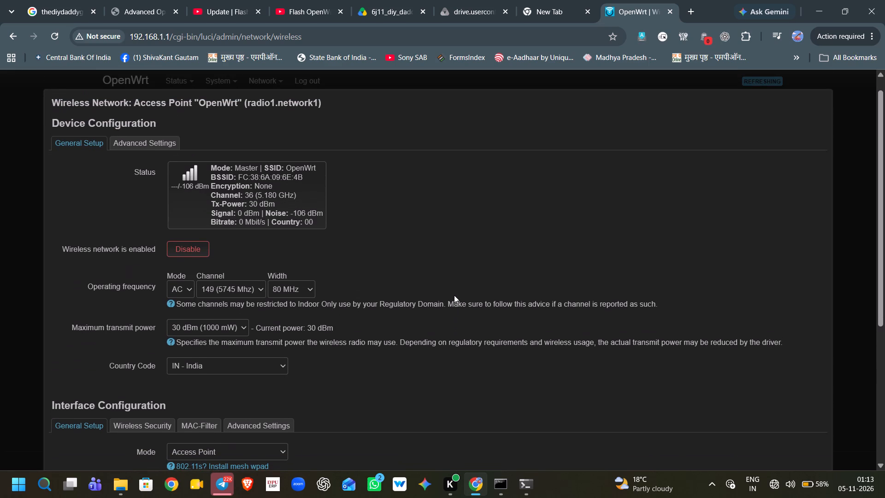
pyautogui.scroll(-2, 454, 295)
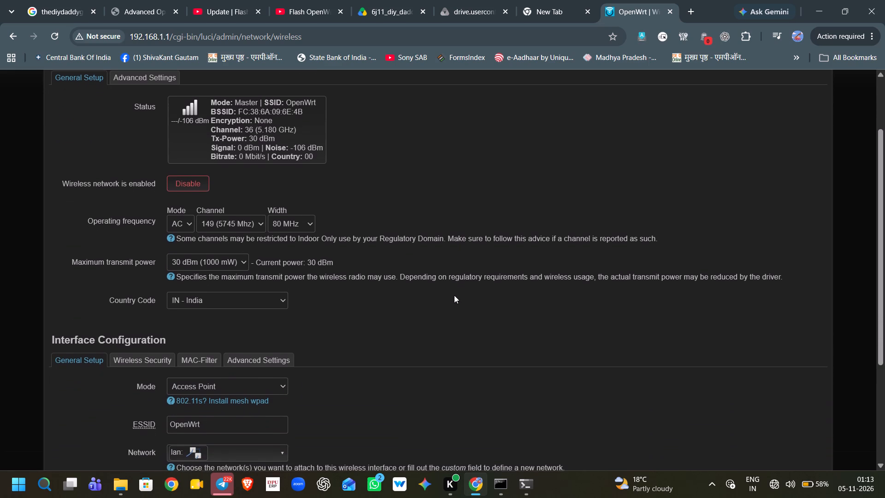
pyautogui.scroll(-1, 454, 295)
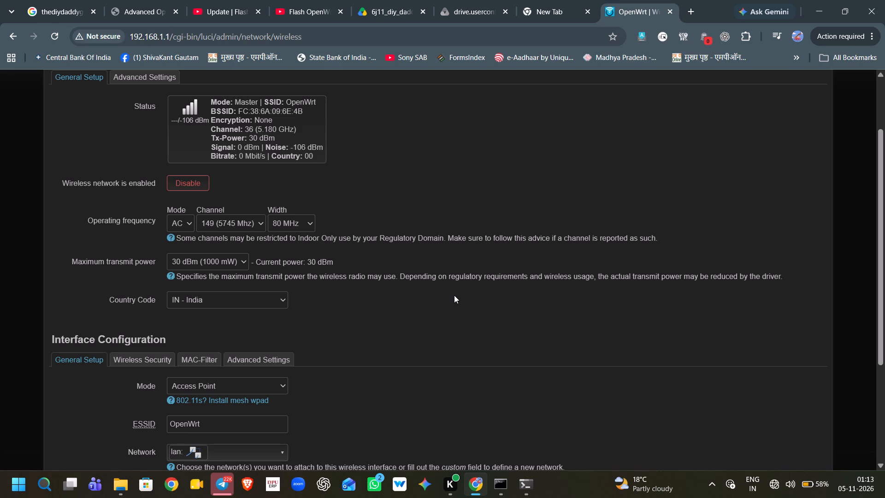
pyautogui.scroll(-4, 565, 235)
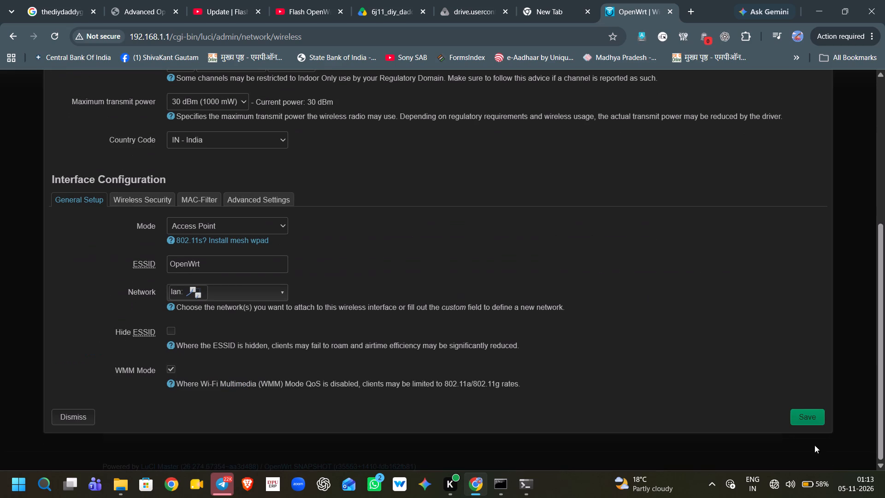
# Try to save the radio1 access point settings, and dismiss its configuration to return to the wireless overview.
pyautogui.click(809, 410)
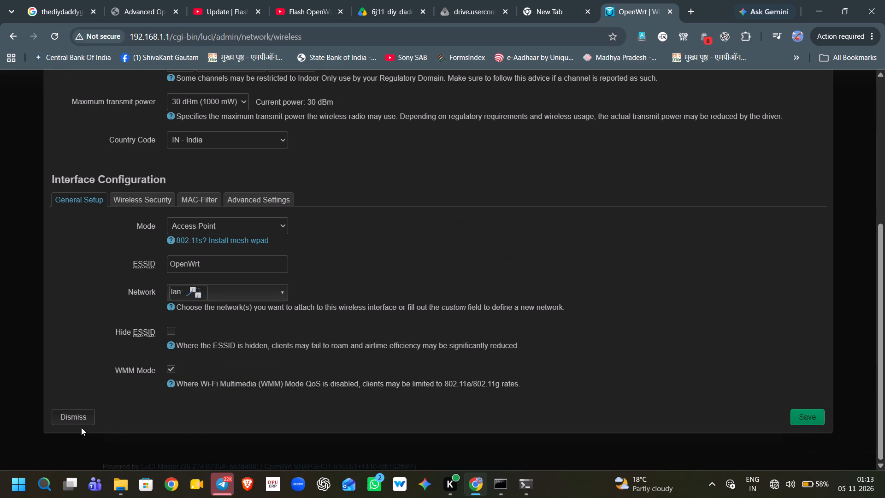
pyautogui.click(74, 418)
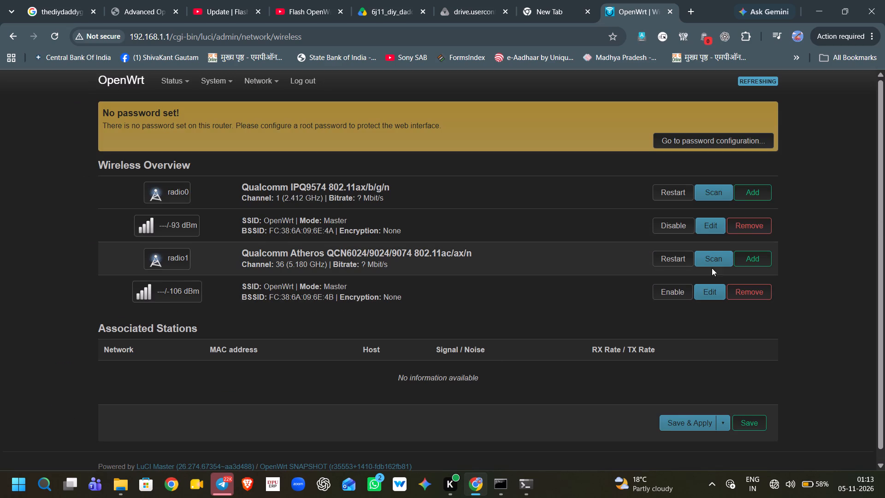
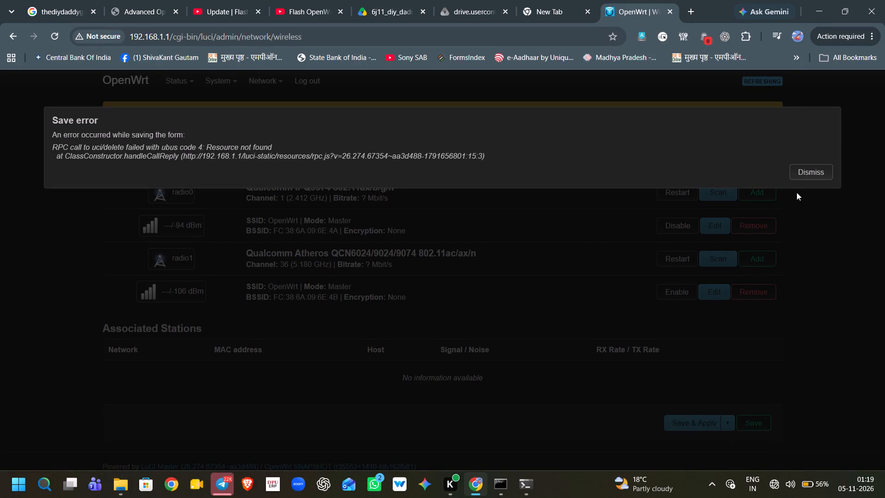
# Dismiss the save error and check the Wireless Overview entries for radio0 and radio1.
pyautogui.click(804, 166)
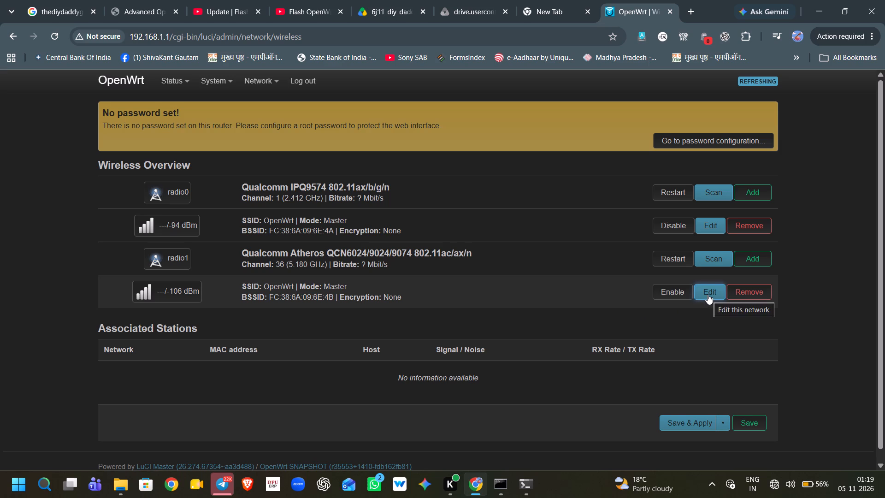
pyautogui.scroll(-2, 531, 306)
pyautogui.scroll(2, 531, 306)
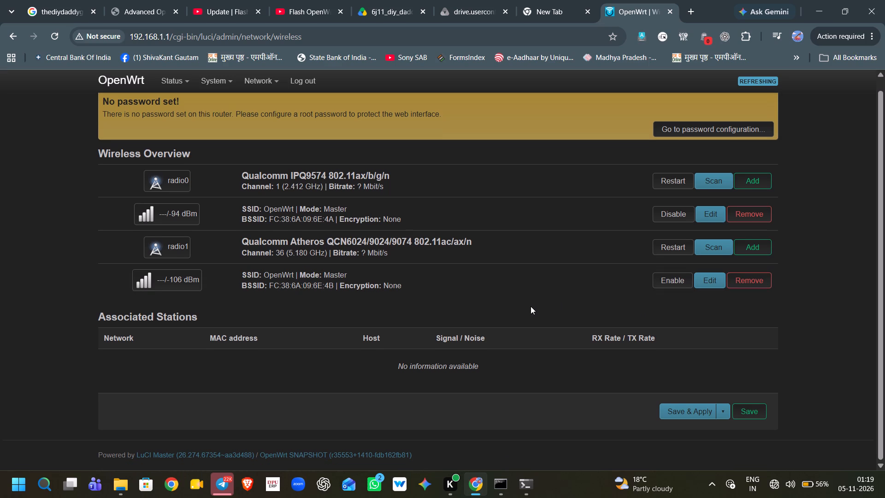
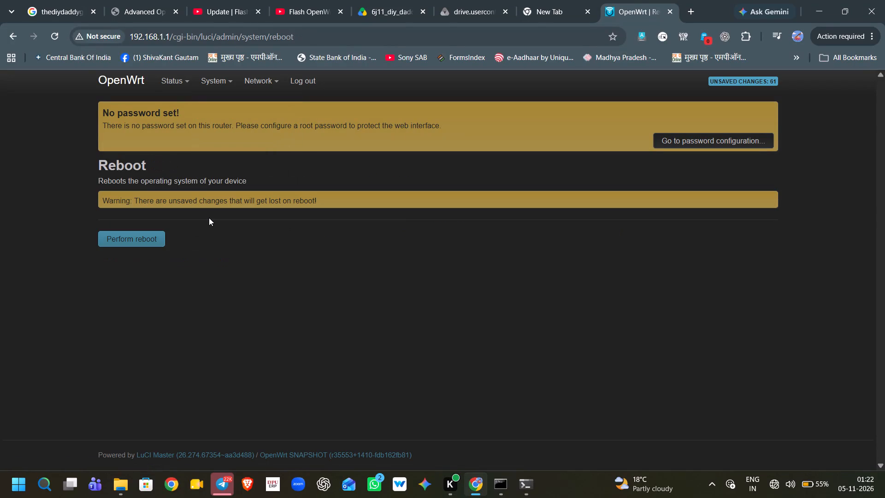
# Reboot the OpenWrt router from its web interface without saving the pending changes.
pyautogui.click(139, 237)
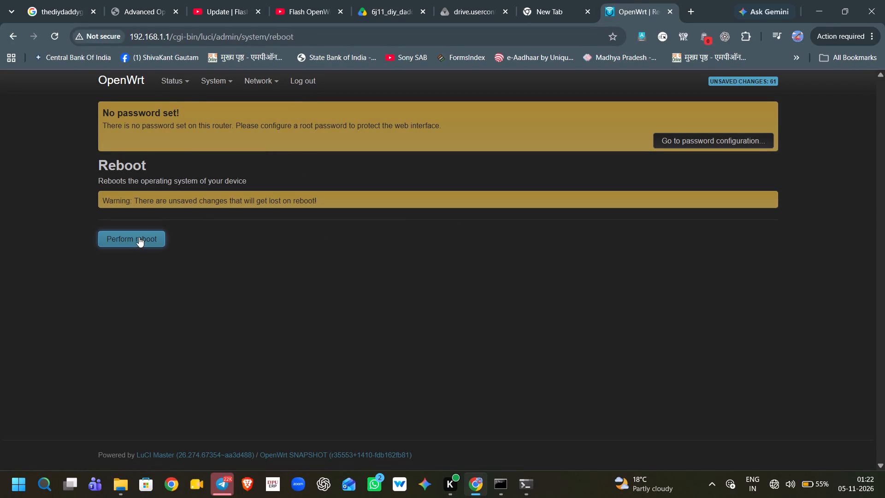
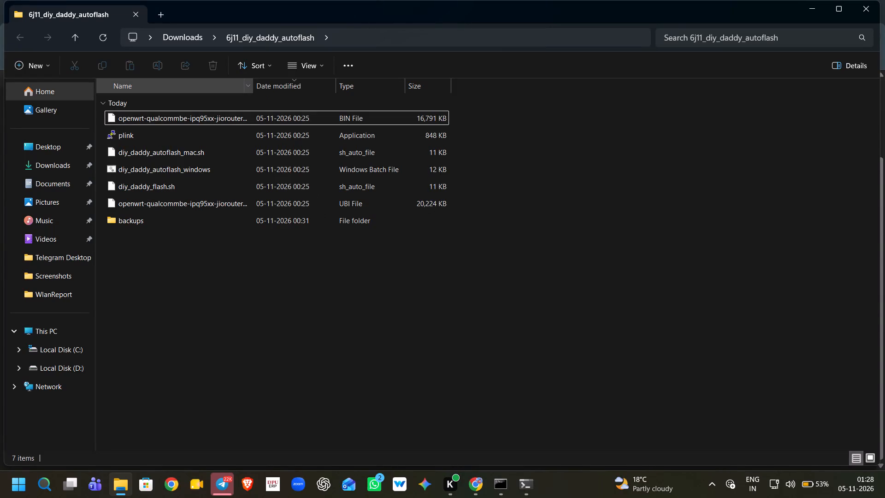
# Widen the Name column in the 6j11_diy_daddy_autoflash folder so the full firmware file names can be read.
pyautogui.moveTo(255, 84); pyautogui.dragTo(347, 95)
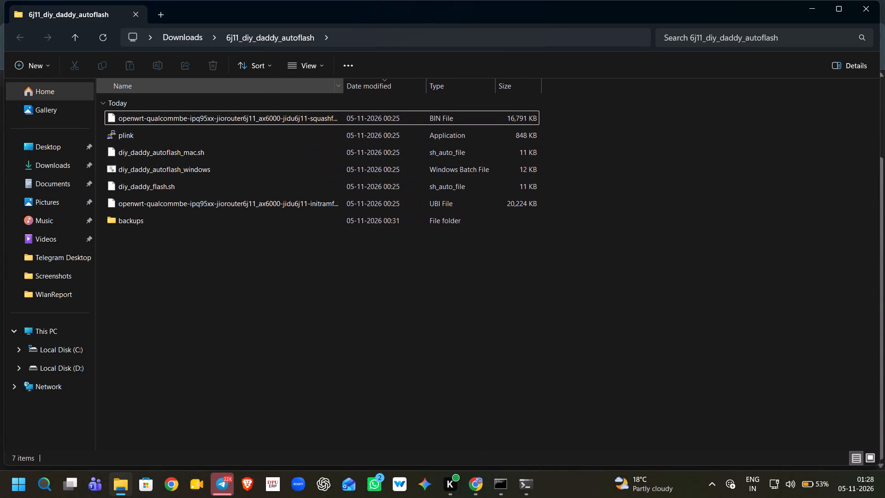
pyautogui.moveTo(347, 95); pyautogui.dragTo(398, 105)
pyautogui.click(509, 390)
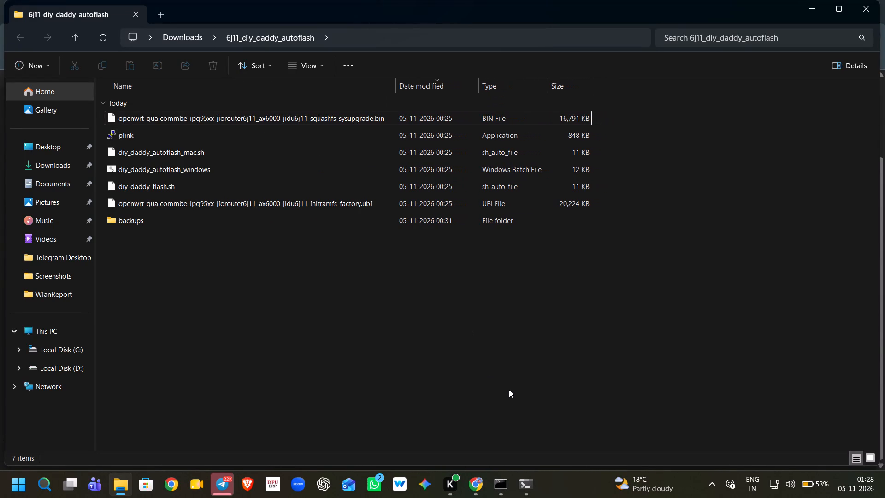
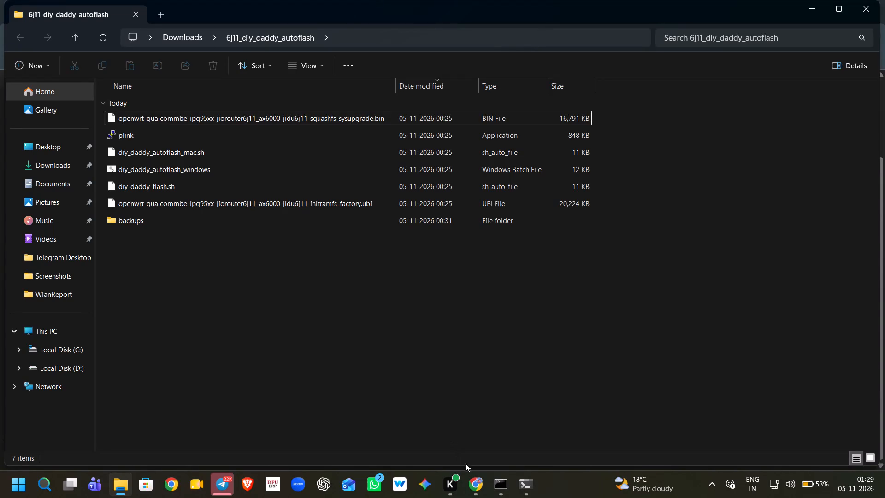
# Switch to Chrome, bring up the Google Drive download page, and check the computer's network connection in the quick settings.
pyautogui.click(476, 496)
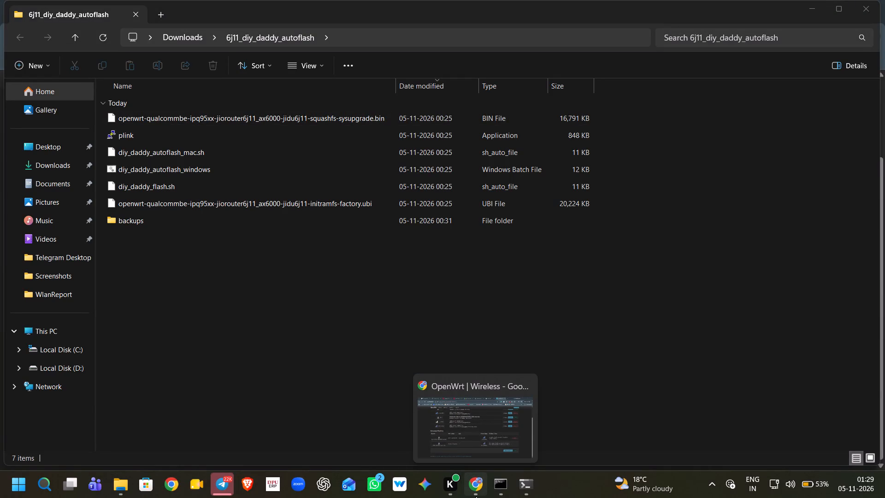
pyautogui.click(479, 418)
pyautogui.click(466, 0)
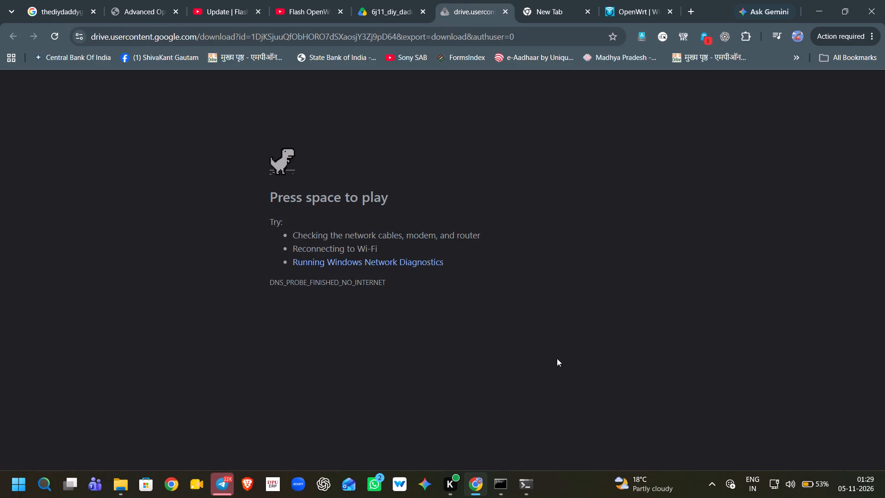
pyautogui.click(772, 485)
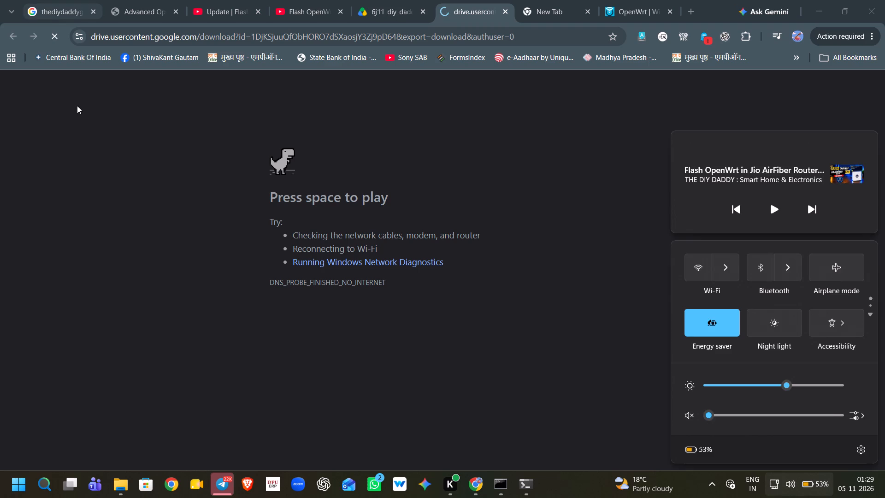
pyautogui.click(224, 226)
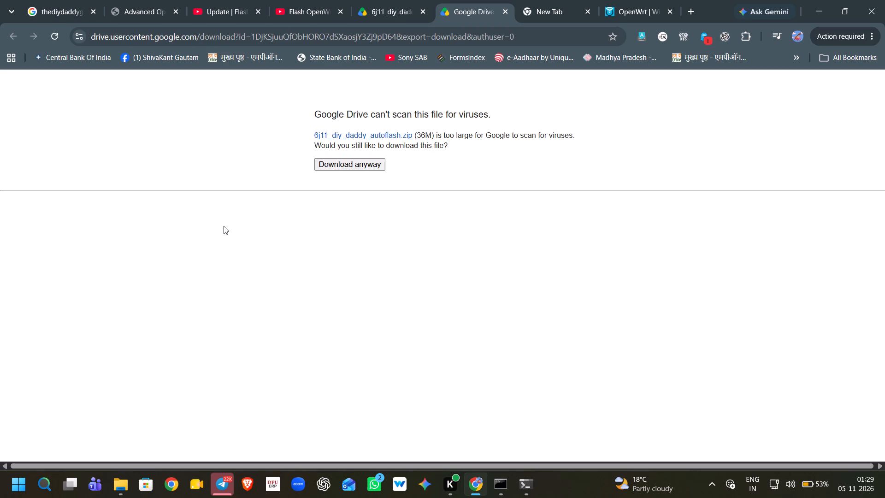
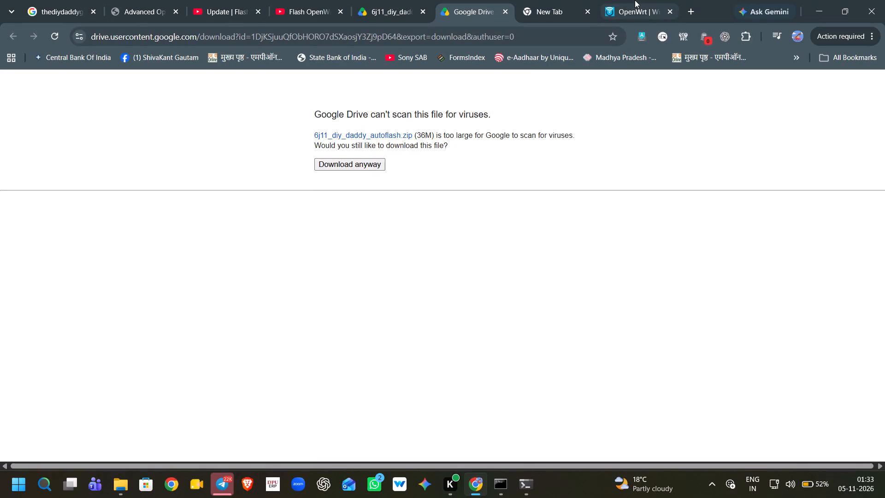
# Return to the OpenWrt wireless overview page in the browser.
pyautogui.click(635, 0)
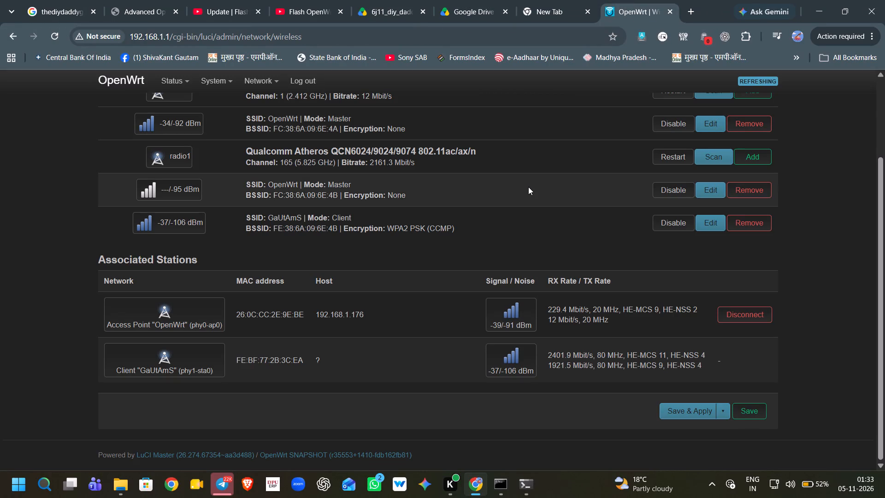
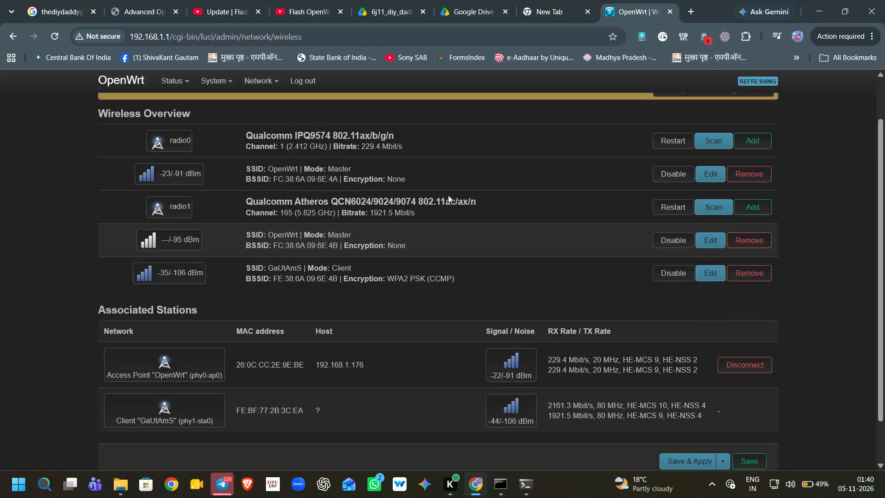
# Open the router's LED configuration page and start adding a new LED action.
pyautogui.scroll(3, 448, 195)
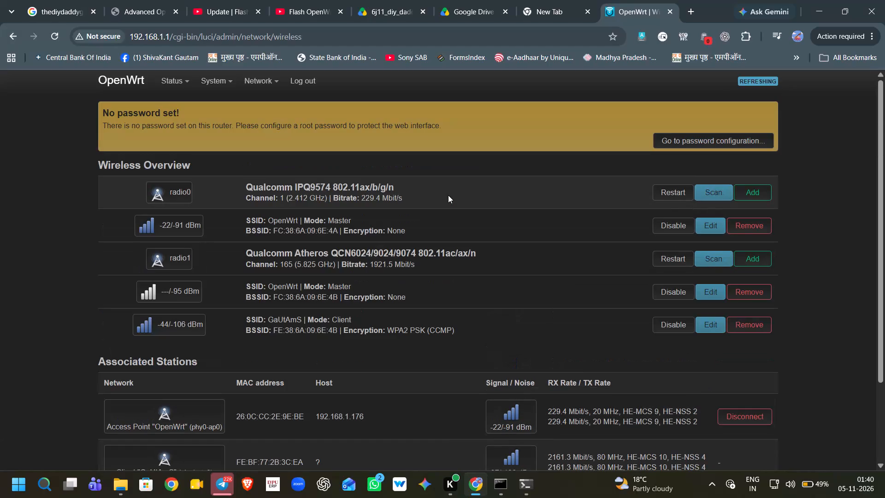
pyautogui.scroll(-6, 514, 260)
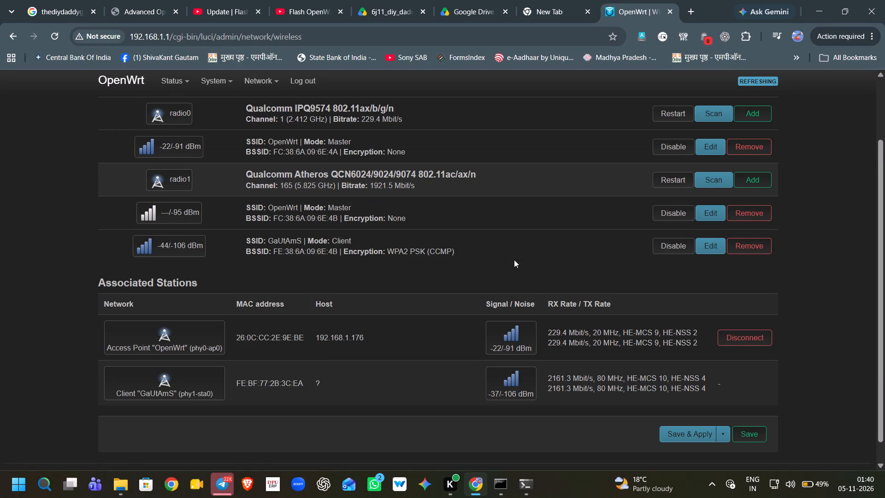
pyautogui.scroll(4, 514, 260)
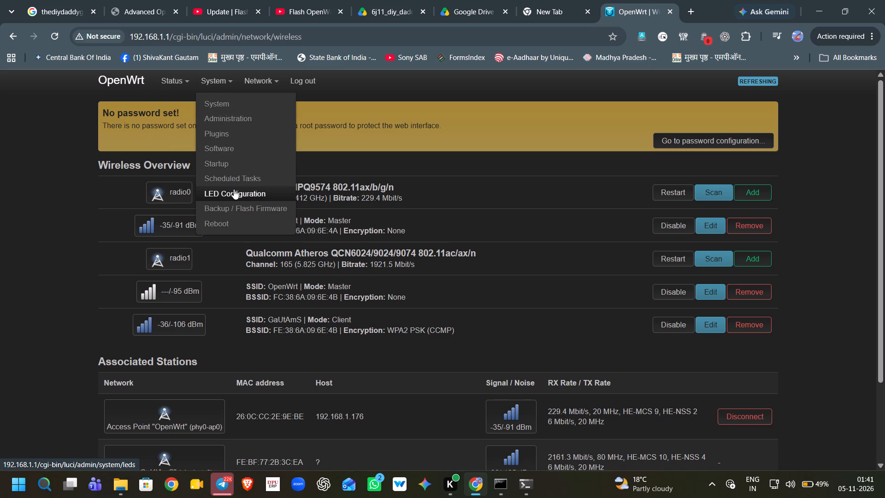
pyautogui.click(234, 190)
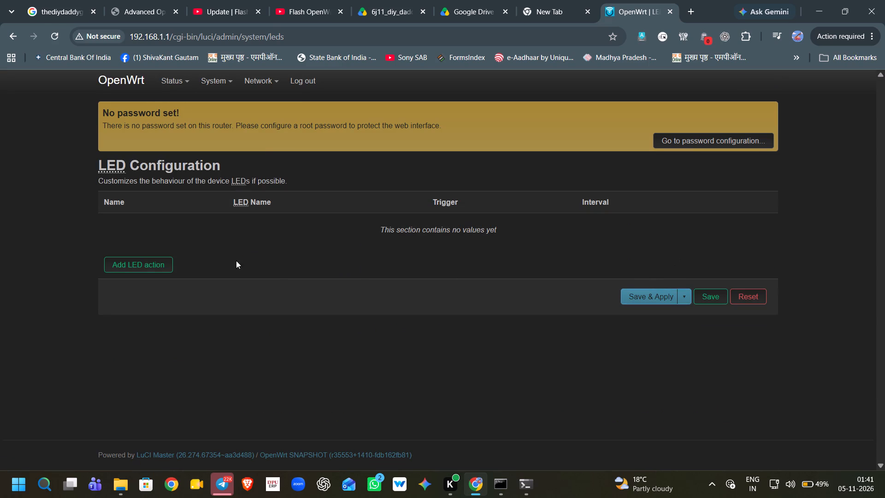
pyautogui.click(155, 268)
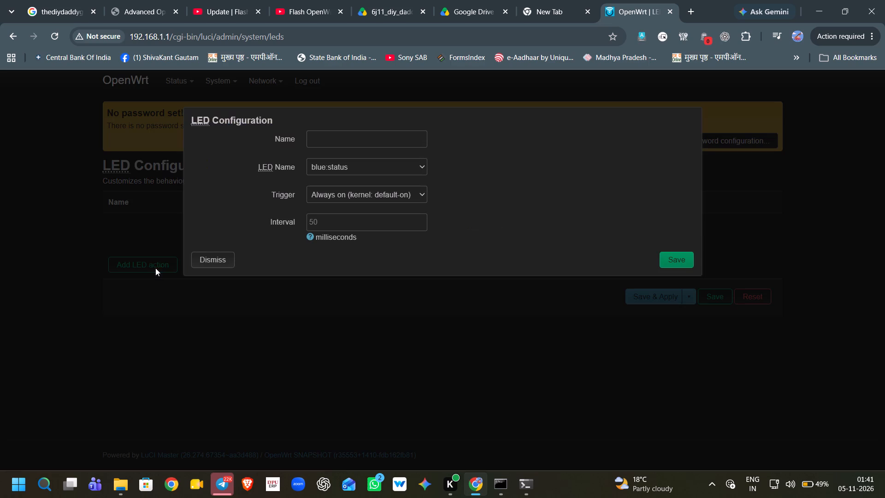
# Show the available trigger options for the blue:status LED in the new LED action.
pyautogui.click(372, 196)
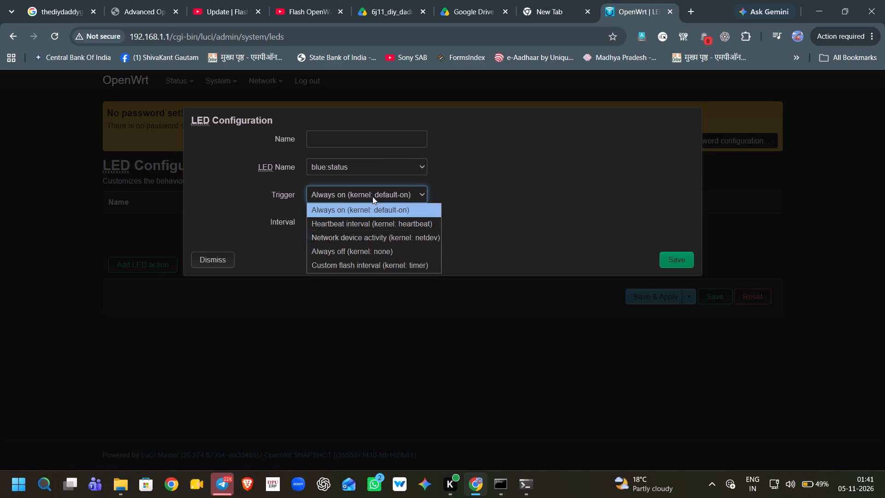
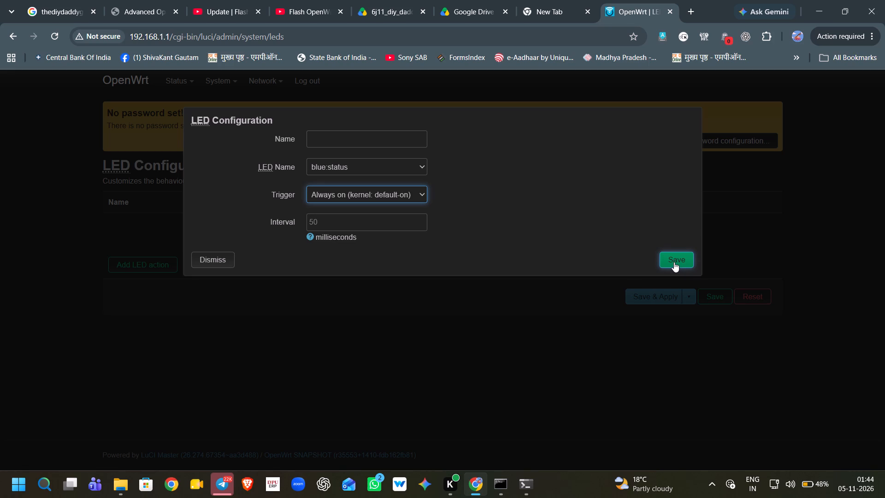
# Save the new blue:status LED action with the Always on trigger.
pyautogui.click(673, 261)
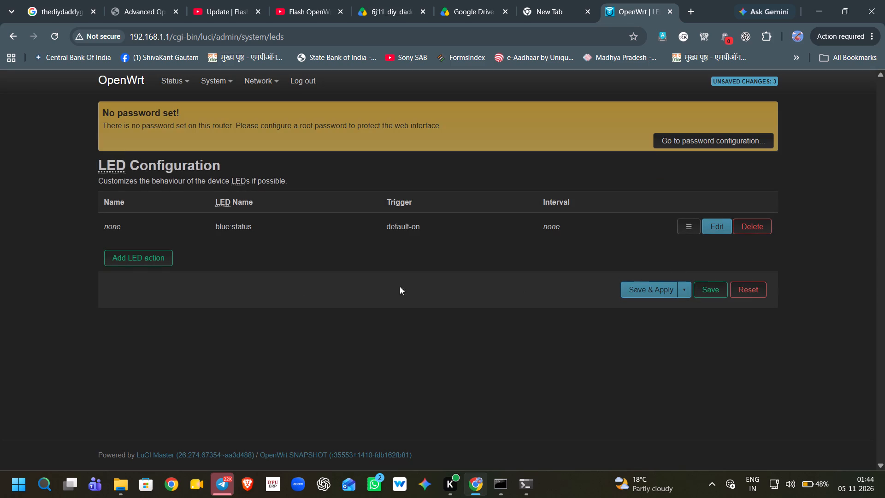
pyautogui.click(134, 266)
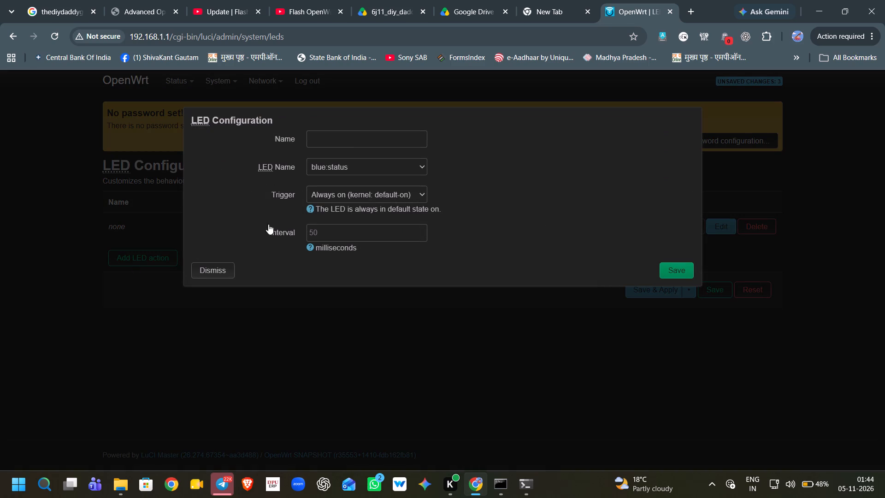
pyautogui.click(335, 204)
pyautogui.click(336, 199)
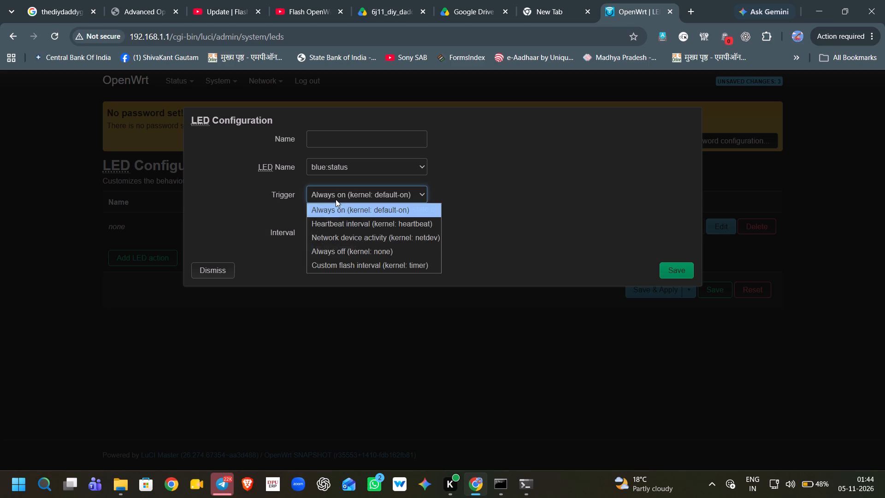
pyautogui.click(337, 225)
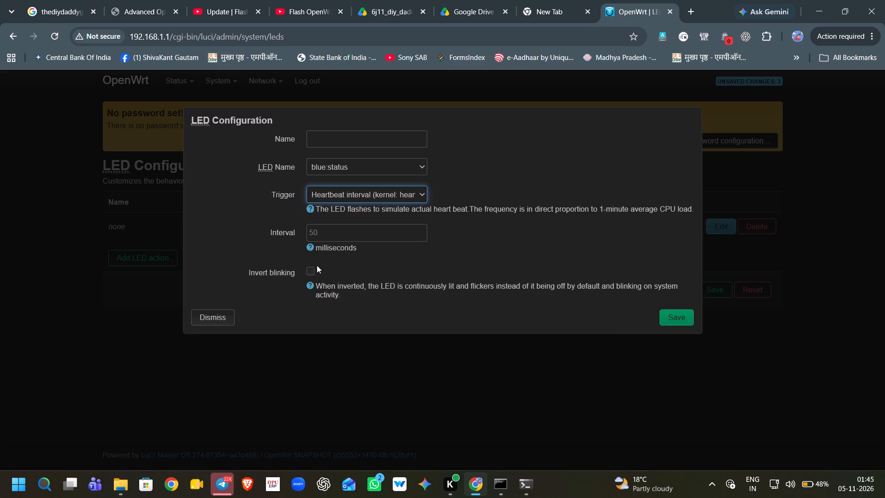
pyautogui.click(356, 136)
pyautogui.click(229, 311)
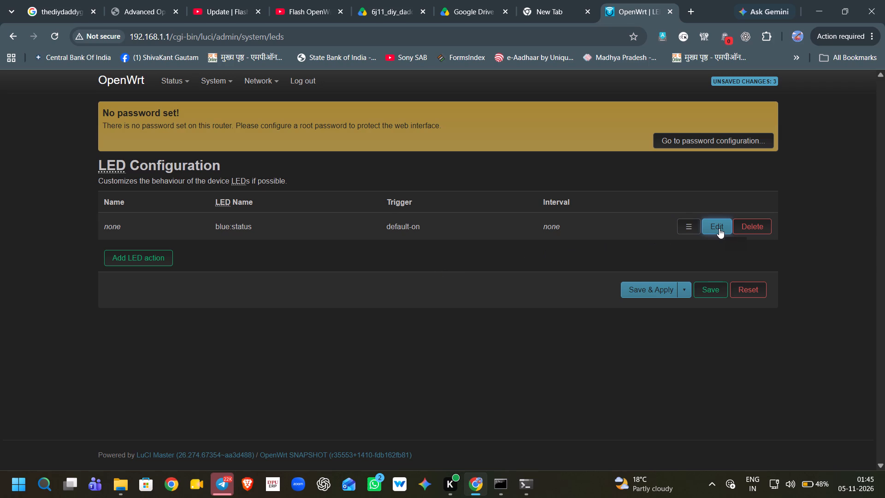
# Edit the blue:status LED action to use the Heartbeat interval trigger with an interval of 50 milliseconds.
pyautogui.click(719, 228)
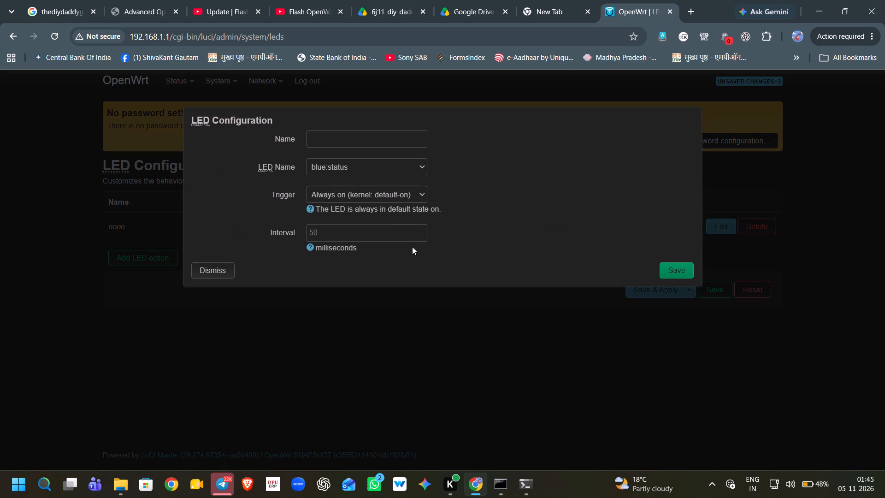
pyautogui.click(386, 224)
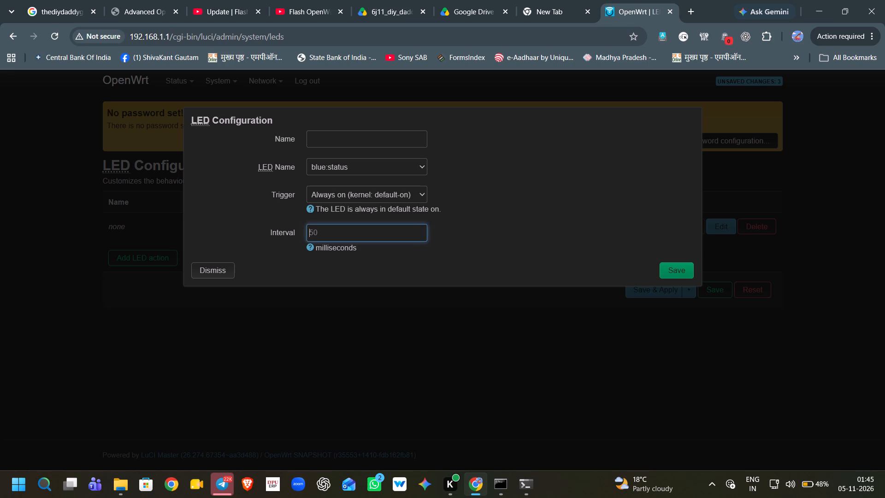
pyautogui.click(408, 195)
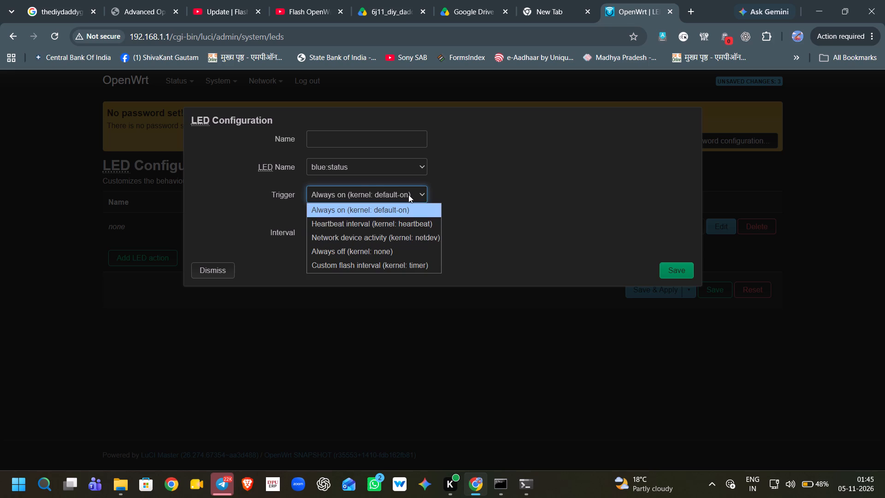
pyautogui.click(395, 225)
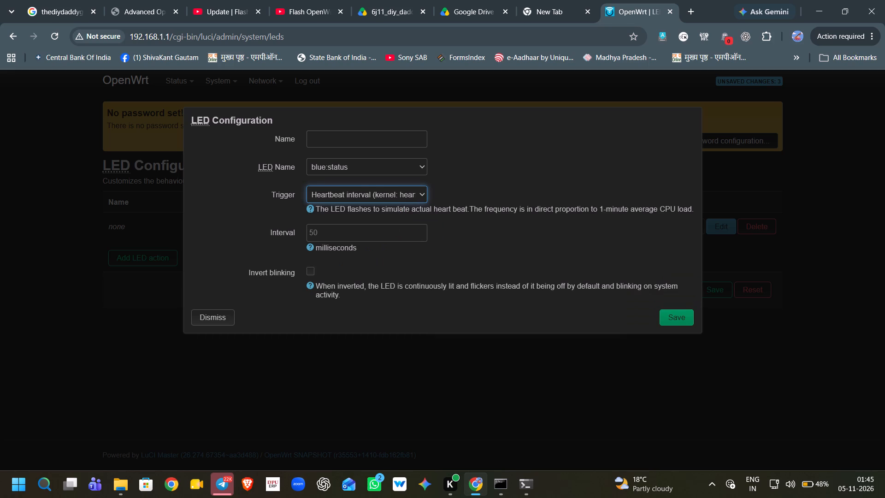
pyautogui.click(373, 238)
pyautogui.write('50')
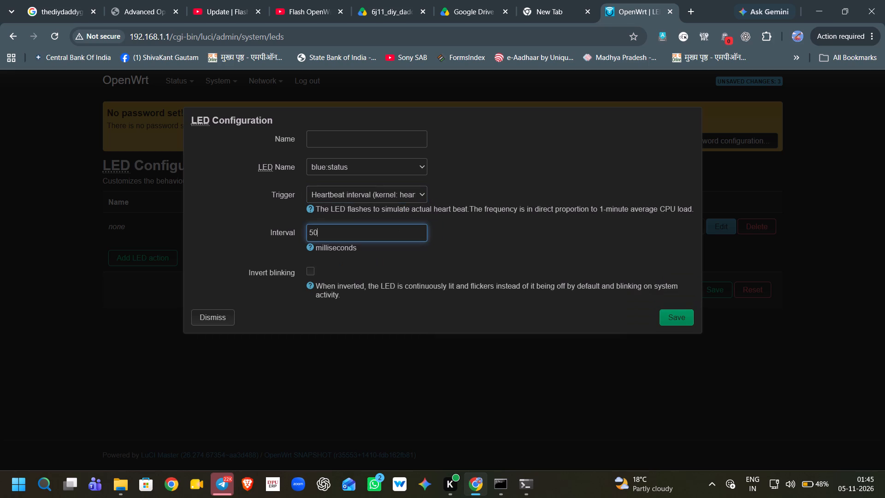
pyautogui.click(482, 251)
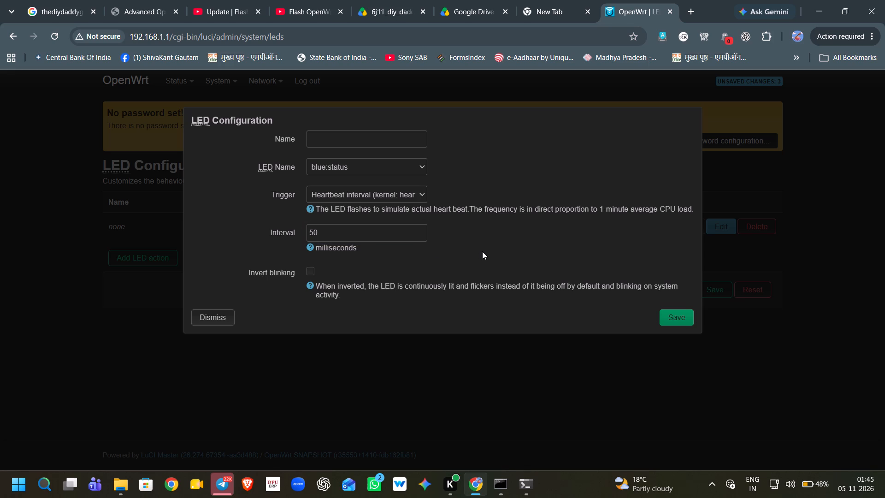
# Reassign the heartbeat LED action to red:status and save it.
pyautogui.click(382, 162)
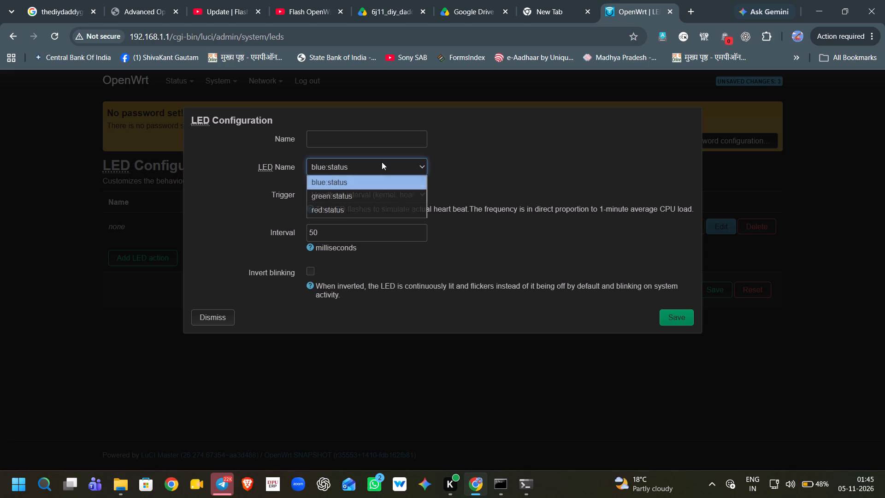
pyautogui.click(368, 193)
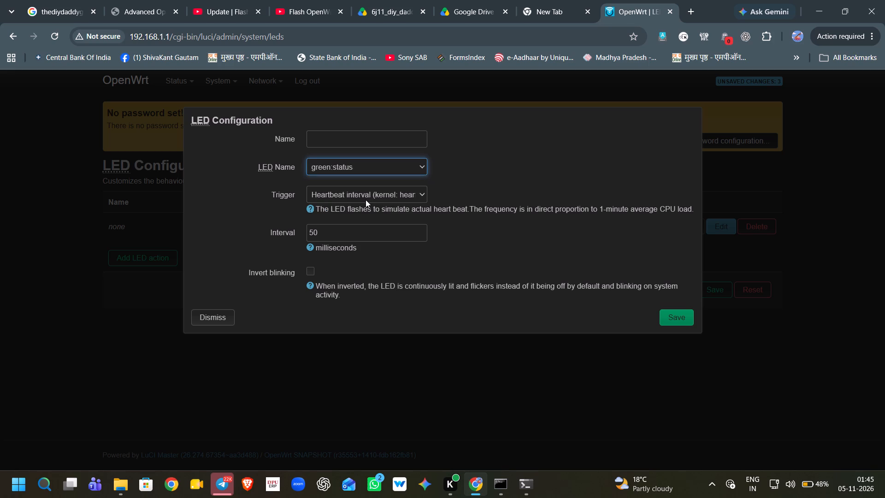
pyautogui.click(365, 197)
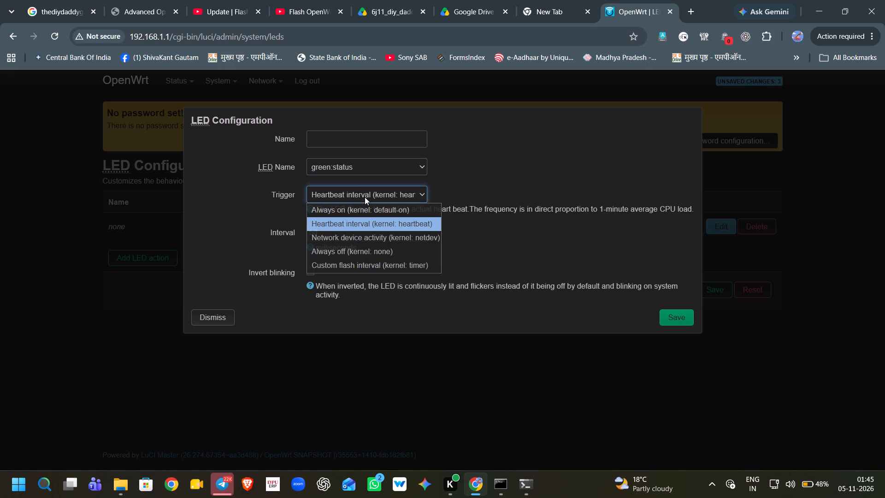
pyautogui.click(365, 197)
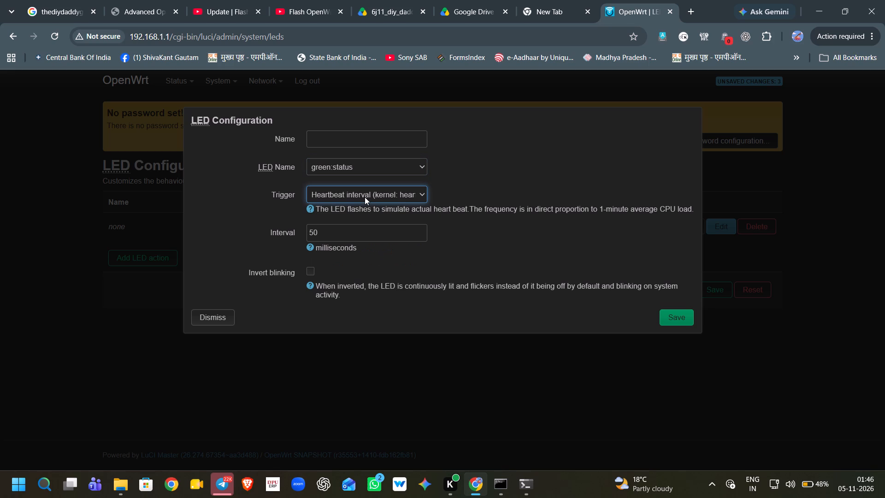
pyautogui.click(384, 165)
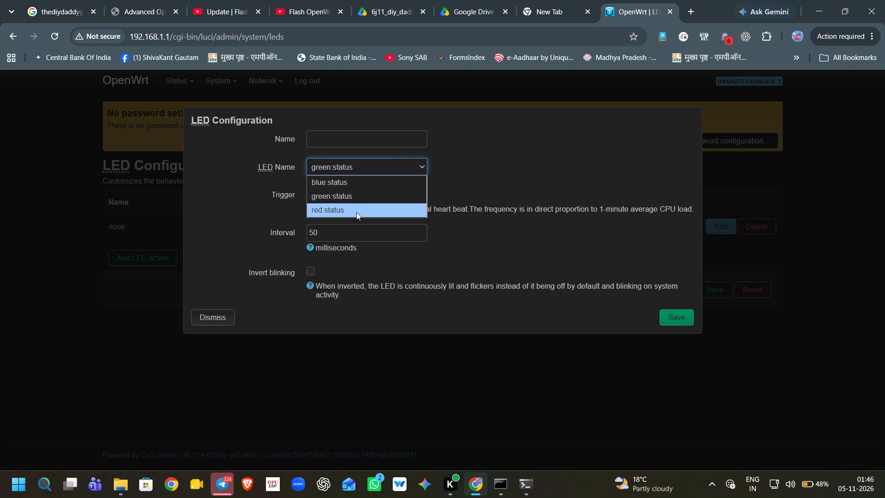
pyautogui.click(356, 212)
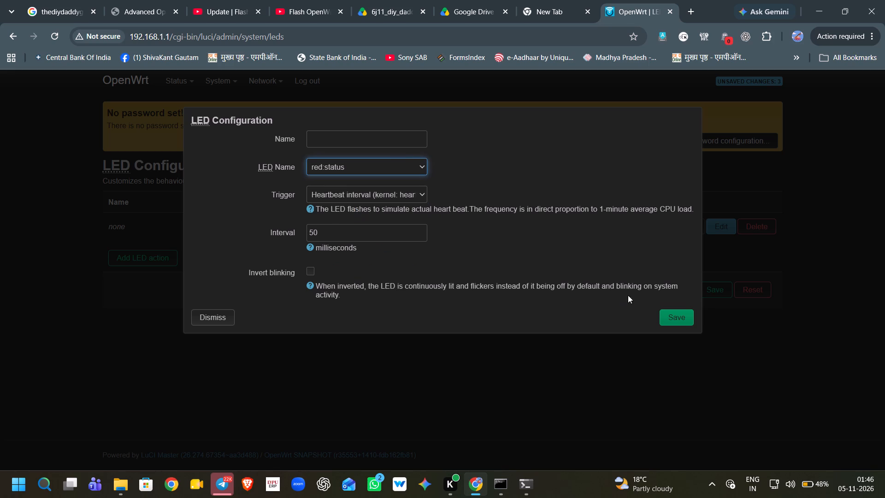
pyautogui.click(667, 314)
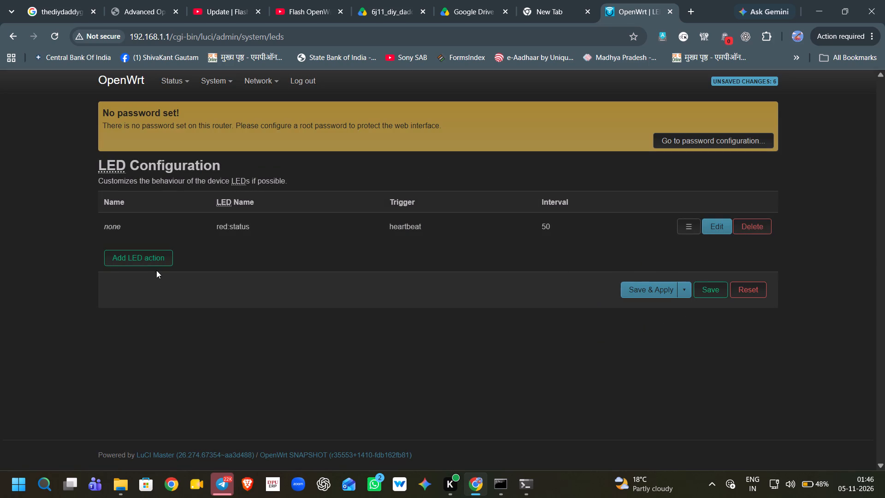
# Add another LED action for blue:status with the Always on trigger, save it and recheck its settings.
pyautogui.click(153, 256)
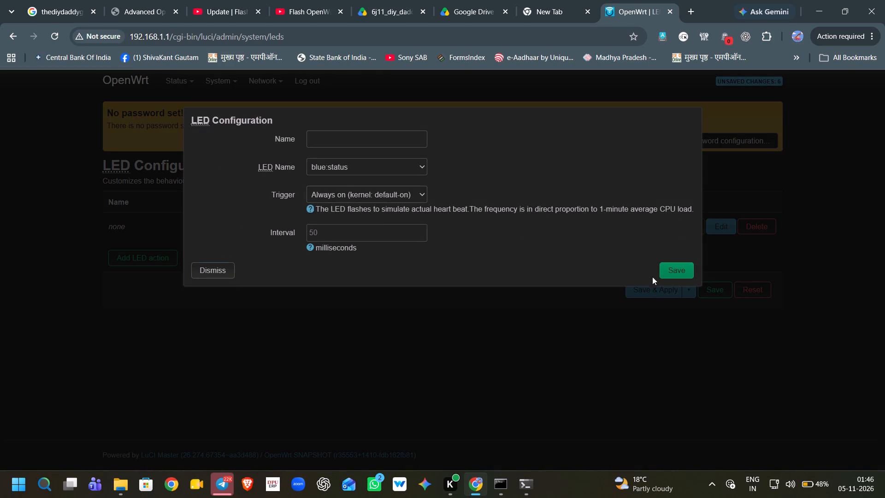
pyautogui.moveTo(659, 270); pyautogui.dragTo(672, 270)
pyautogui.click(672, 270)
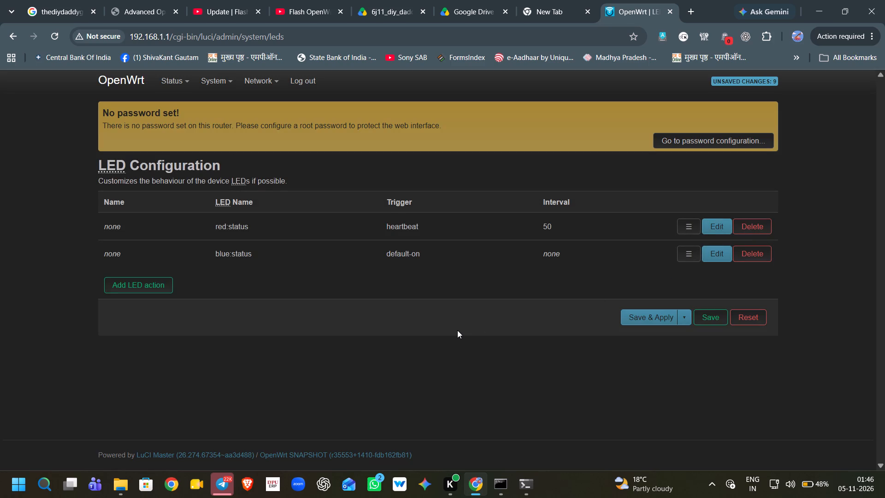
pyautogui.click(718, 257)
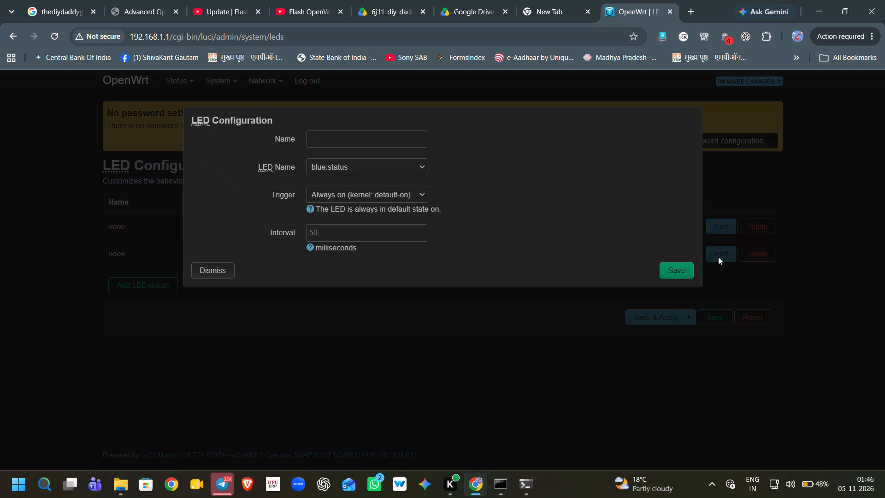
pyautogui.click(665, 276)
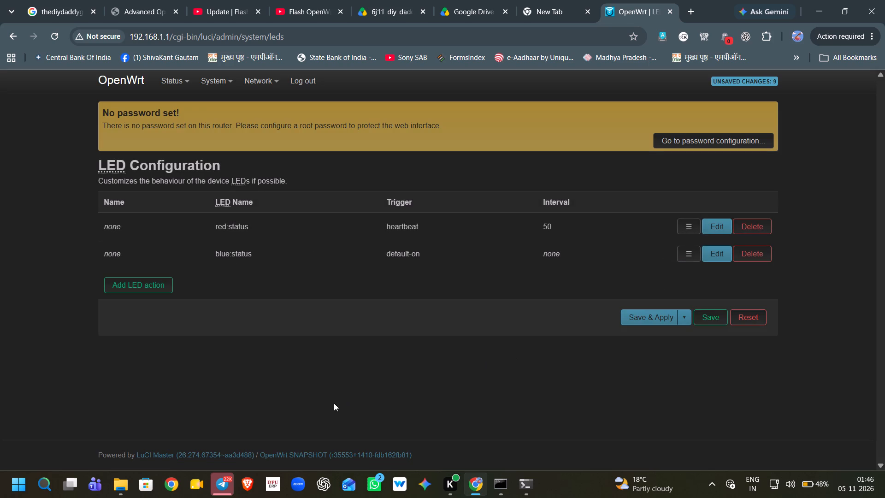
# Start a new LED action for green:status and set its trigger to Network device activity (kernel: netdev).
pyautogui.click(161, 289)
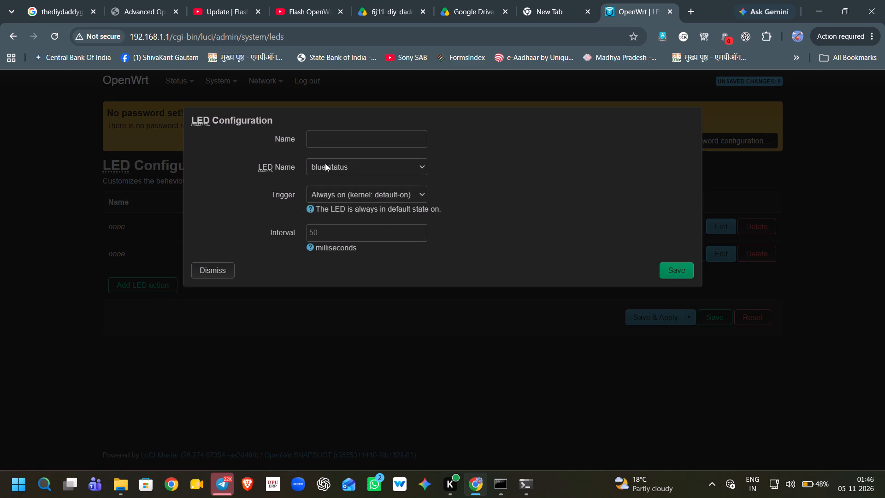
pyautogui.click(325, 163)
pyautogui.click(330, 195)
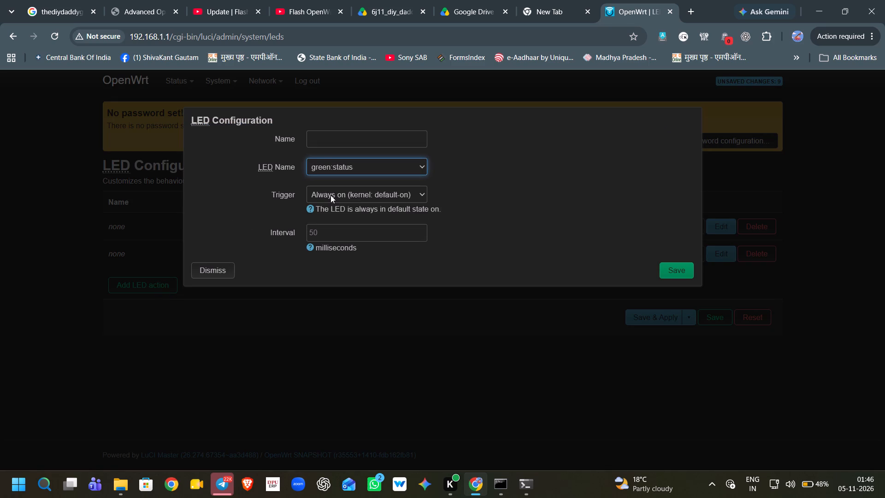
pyautogui.click(363, 197)
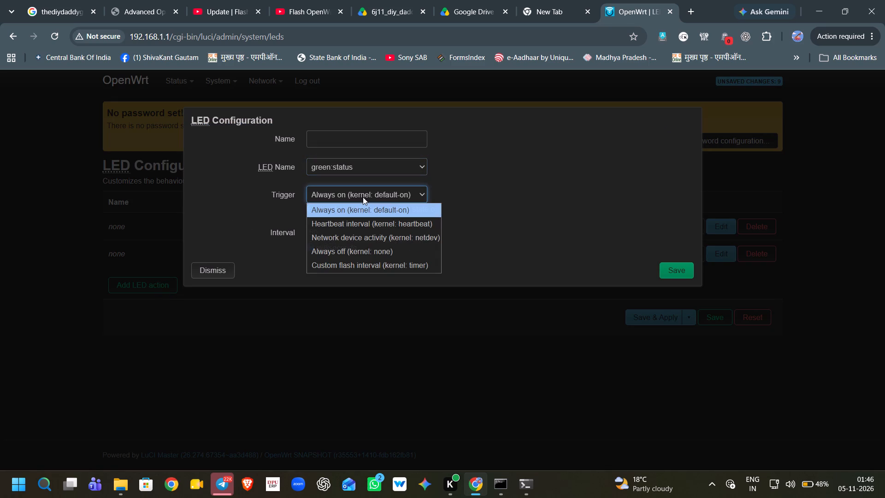
pyautogui.click(363, 235)
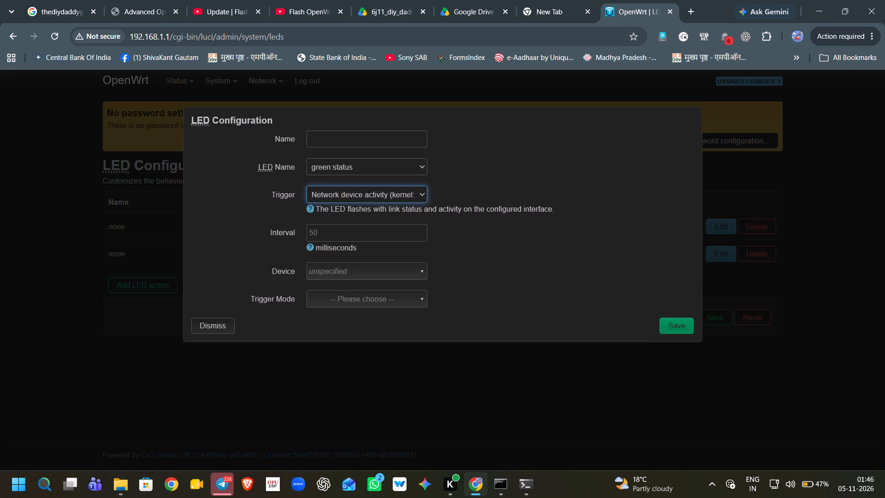
# Examine which network devices can be assigned to the green:status LED action.
pyautogui.click(366, 270)
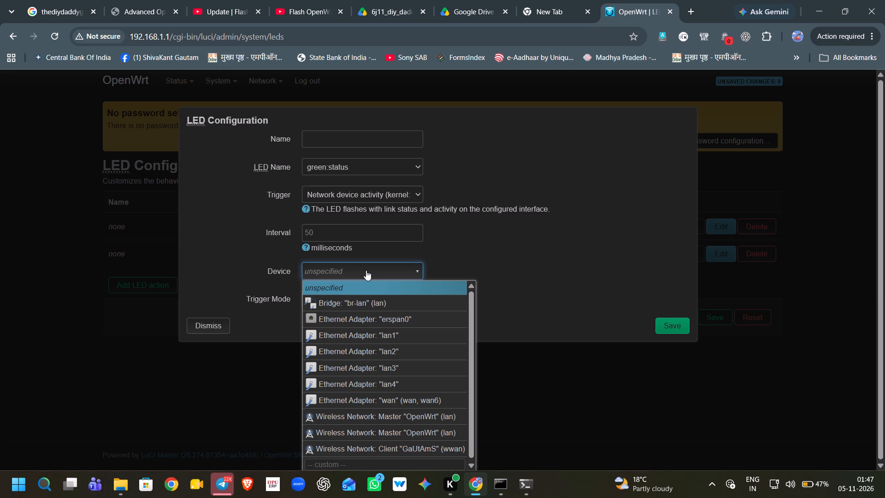
pyautogui.click(366, 270)
pyautogui.click(366, 270)
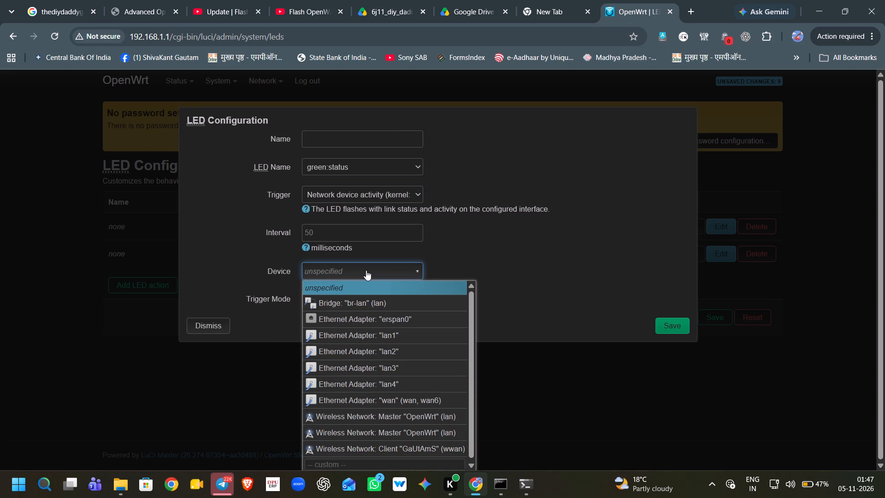
pyautogui.click(366, 270)
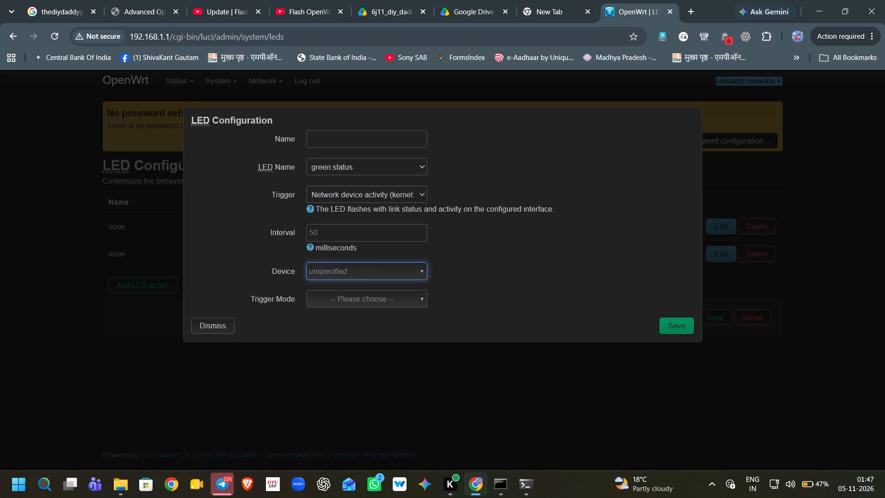
pyautogui.click(369, 232)
pyautogui.click(369, 232)
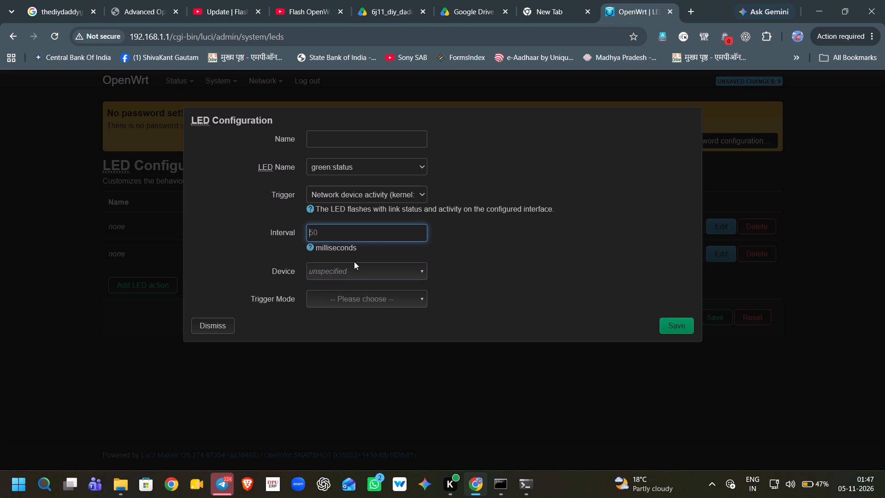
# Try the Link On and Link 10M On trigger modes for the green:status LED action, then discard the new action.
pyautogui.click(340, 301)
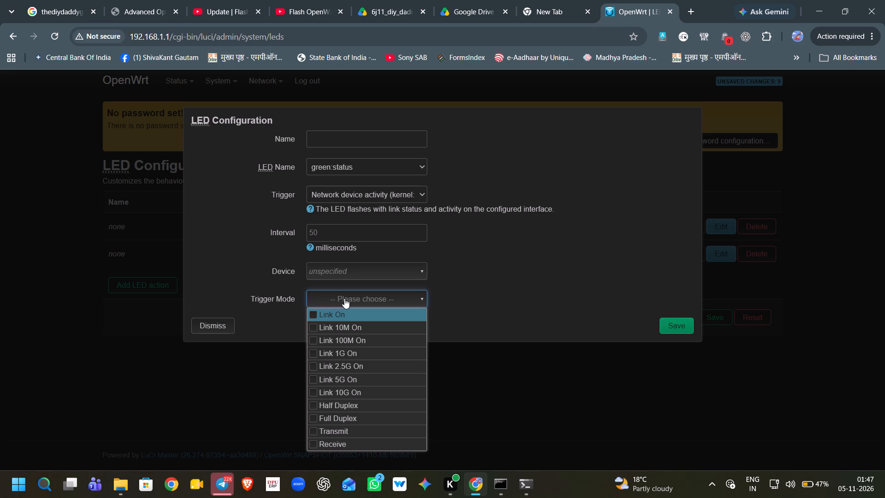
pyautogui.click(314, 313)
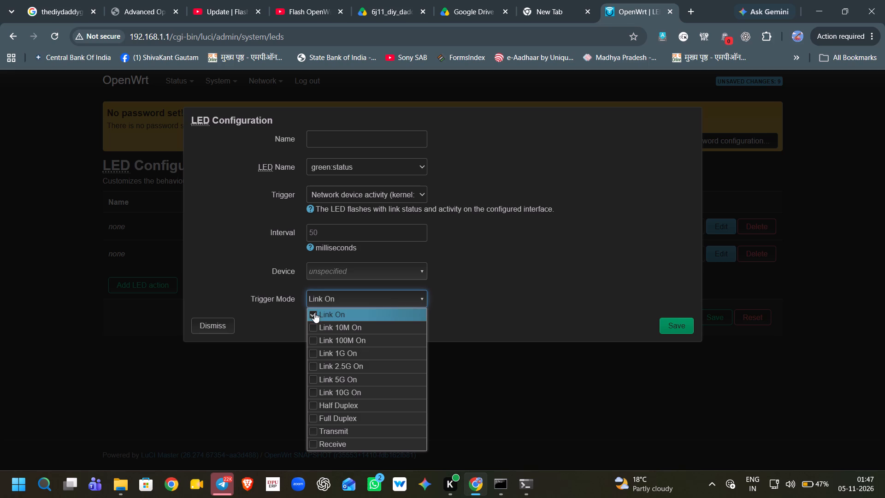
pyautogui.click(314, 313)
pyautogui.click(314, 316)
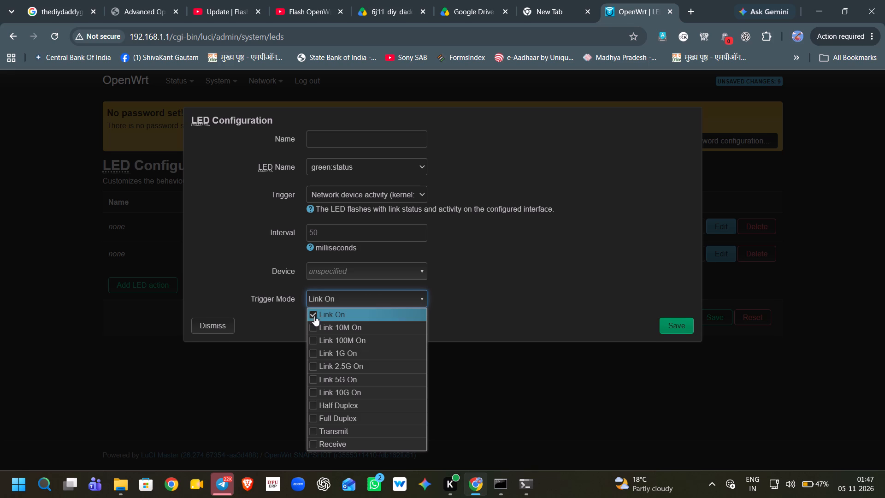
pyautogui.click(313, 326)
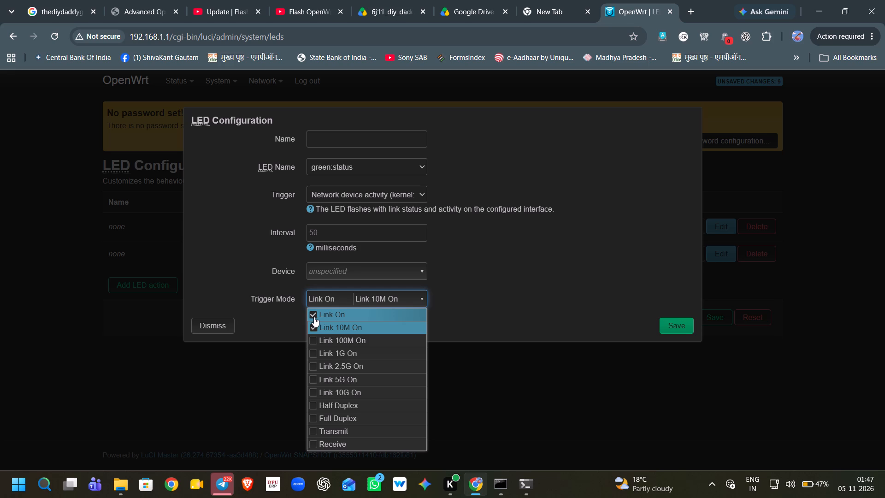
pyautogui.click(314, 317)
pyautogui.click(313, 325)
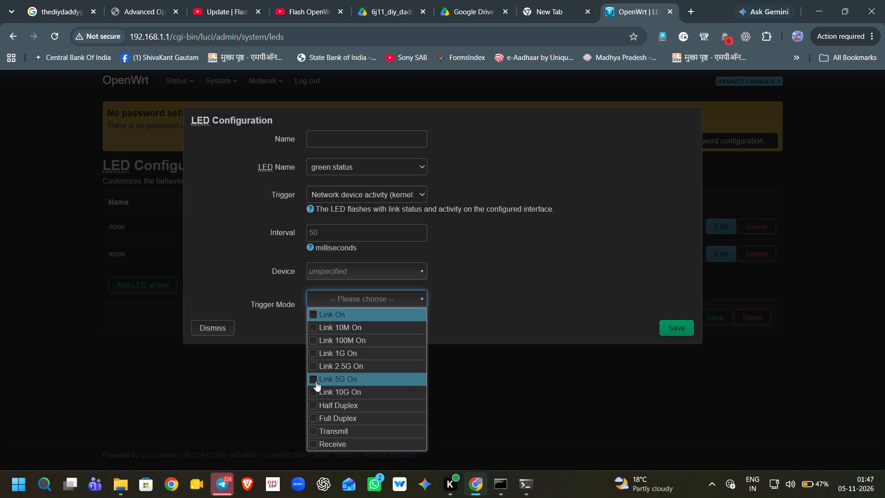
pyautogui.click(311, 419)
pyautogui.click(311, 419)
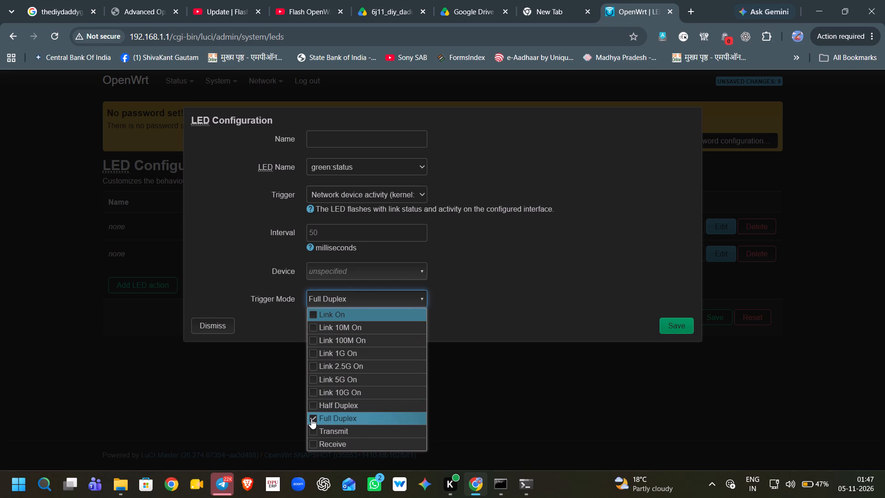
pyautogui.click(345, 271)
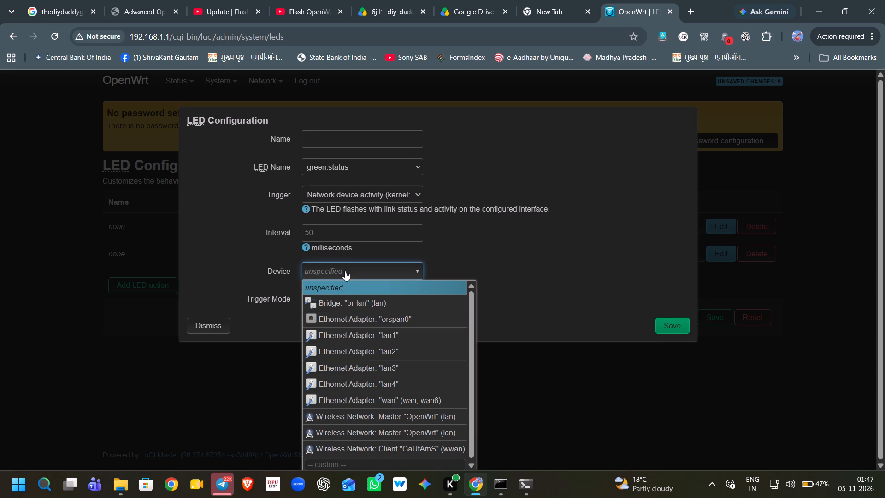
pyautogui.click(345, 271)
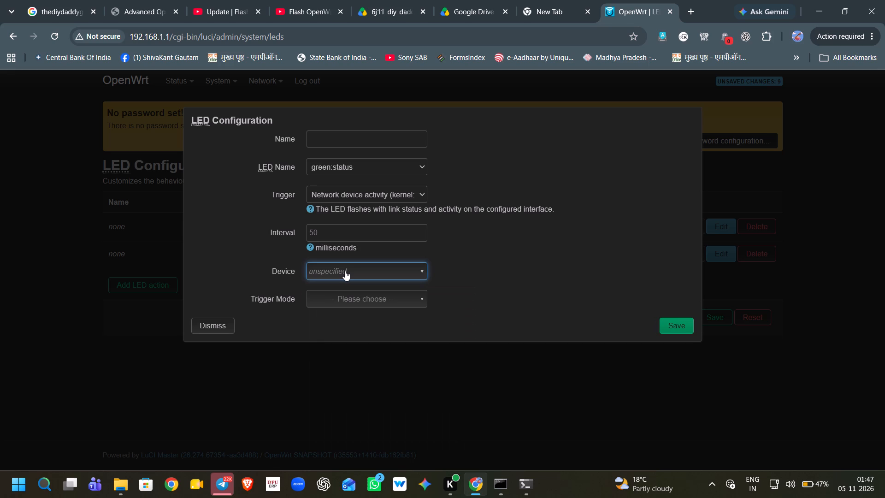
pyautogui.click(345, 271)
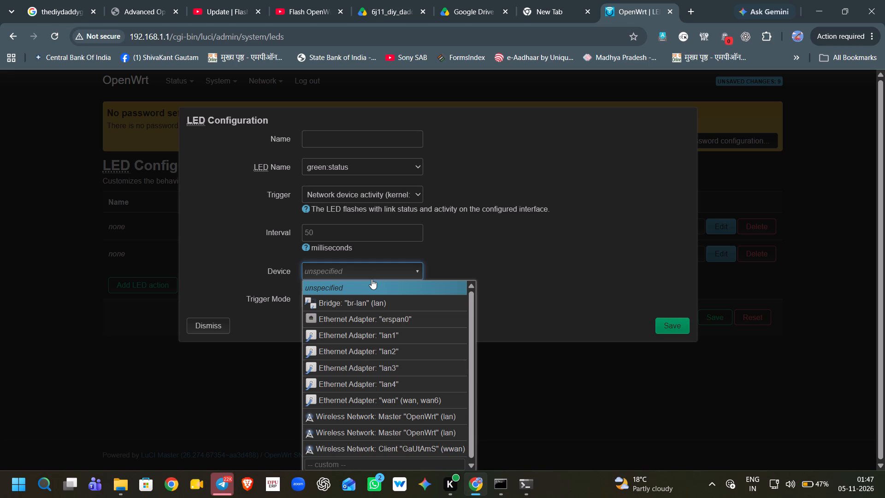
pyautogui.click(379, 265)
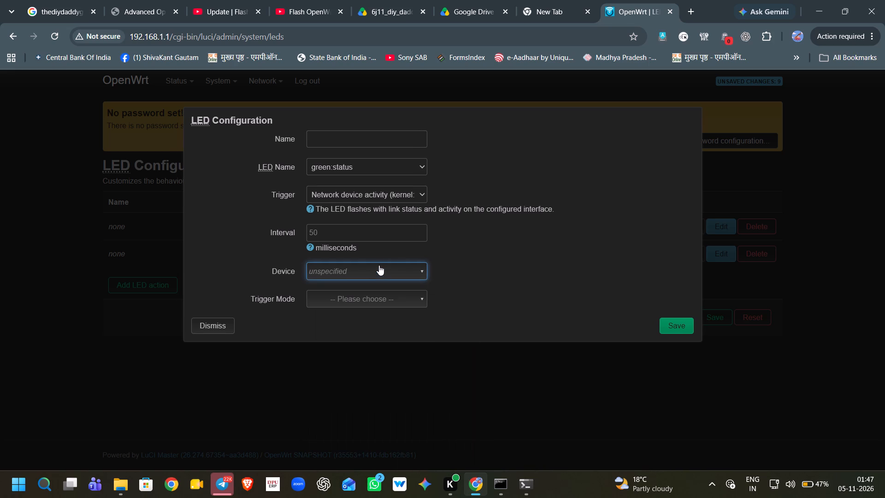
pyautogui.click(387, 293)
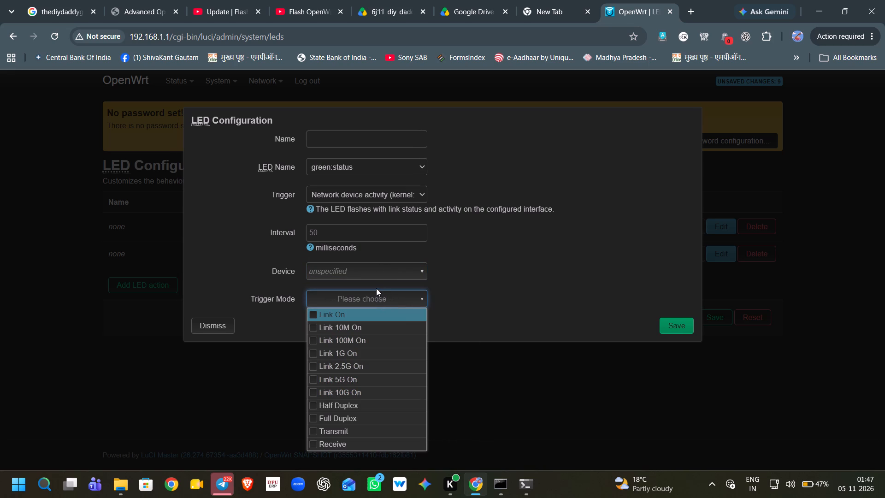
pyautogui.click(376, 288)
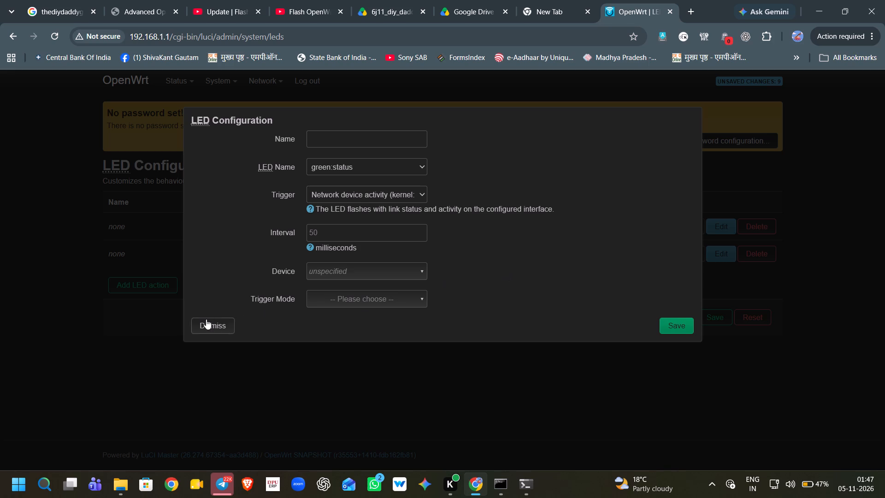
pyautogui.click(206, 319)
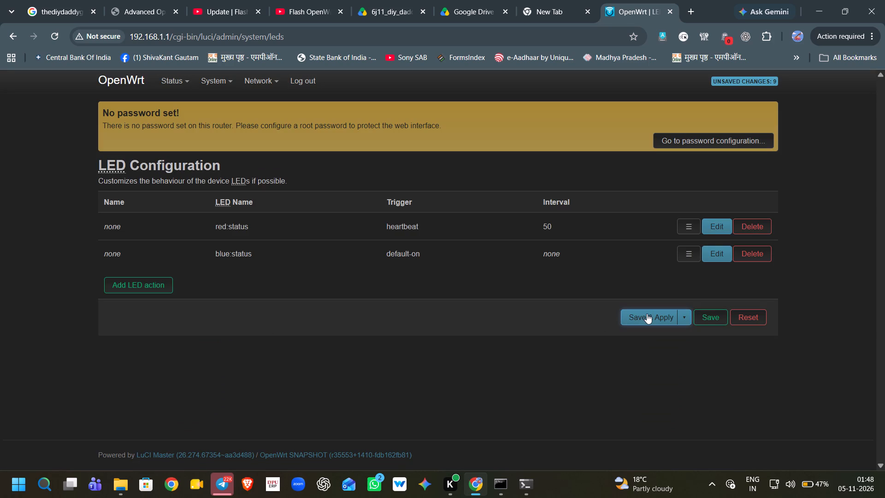
# Save and apply the pending LED configuration with the red:status and blue:status actions.
pyautogui.click(647, 318)
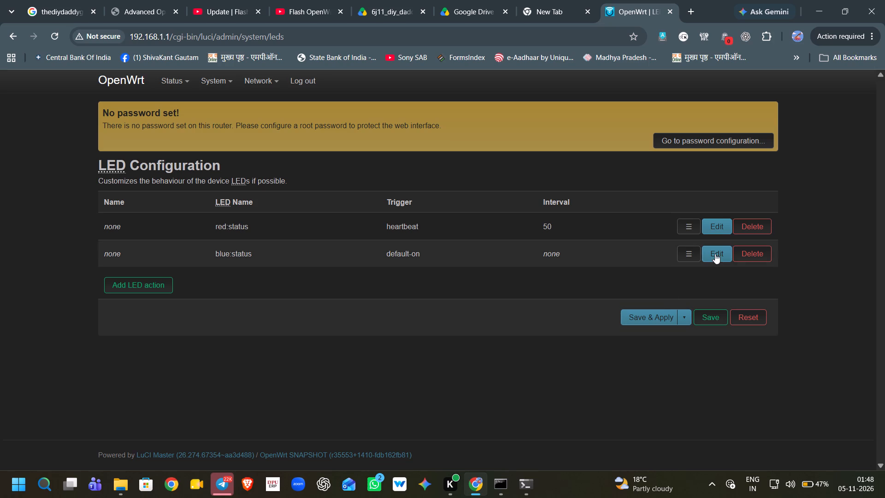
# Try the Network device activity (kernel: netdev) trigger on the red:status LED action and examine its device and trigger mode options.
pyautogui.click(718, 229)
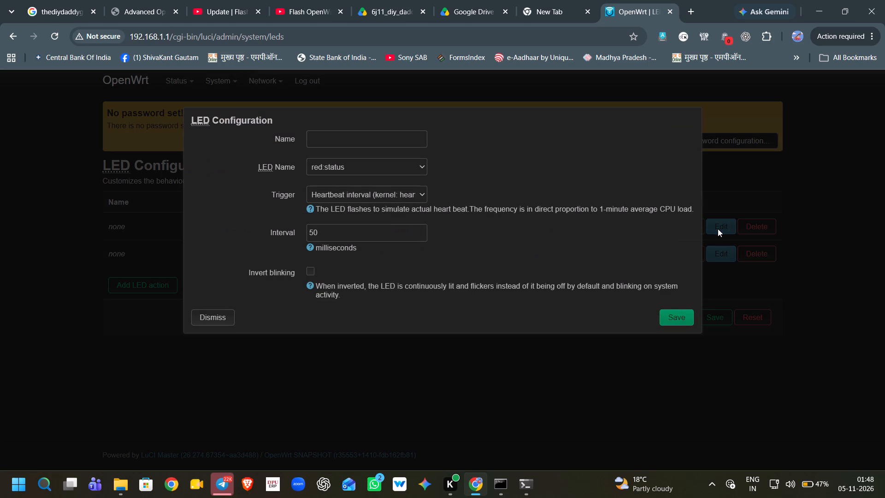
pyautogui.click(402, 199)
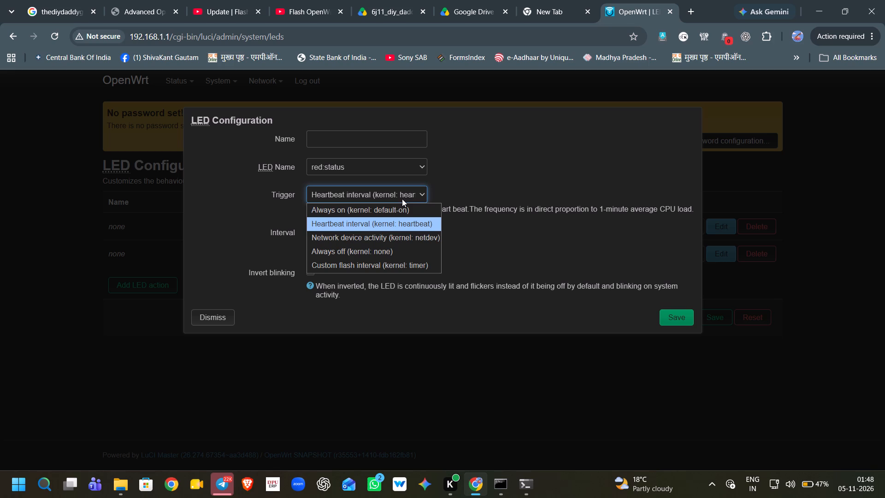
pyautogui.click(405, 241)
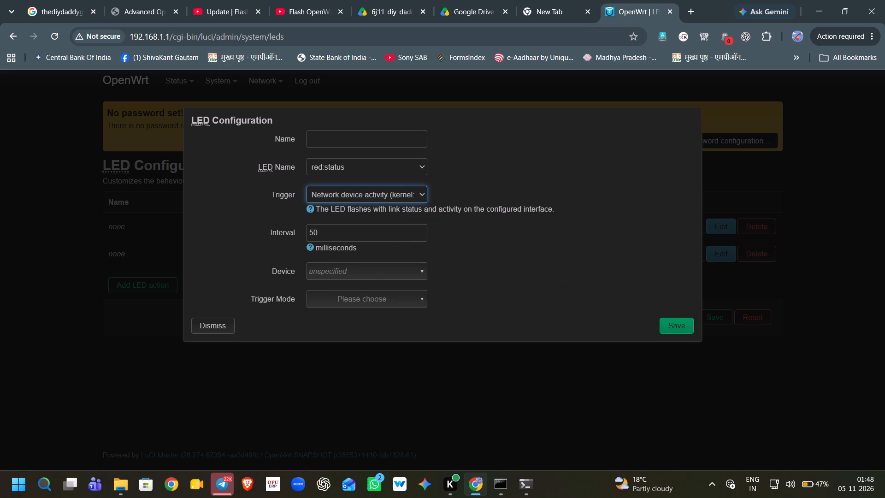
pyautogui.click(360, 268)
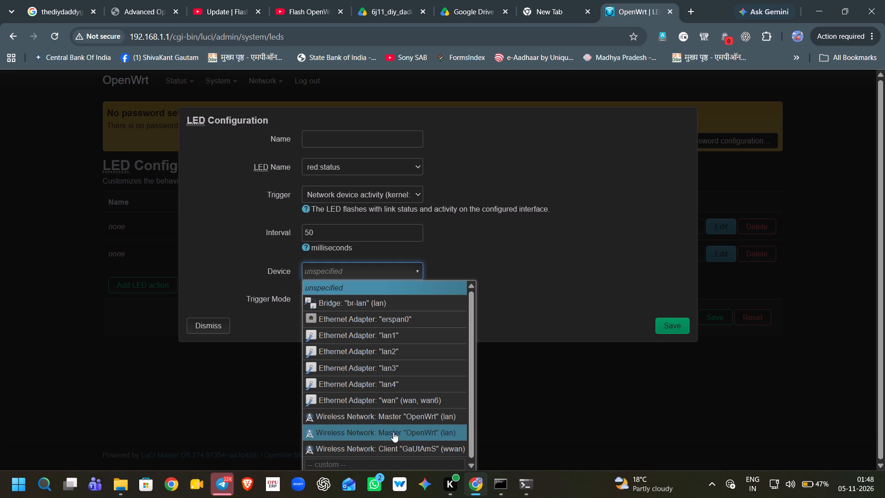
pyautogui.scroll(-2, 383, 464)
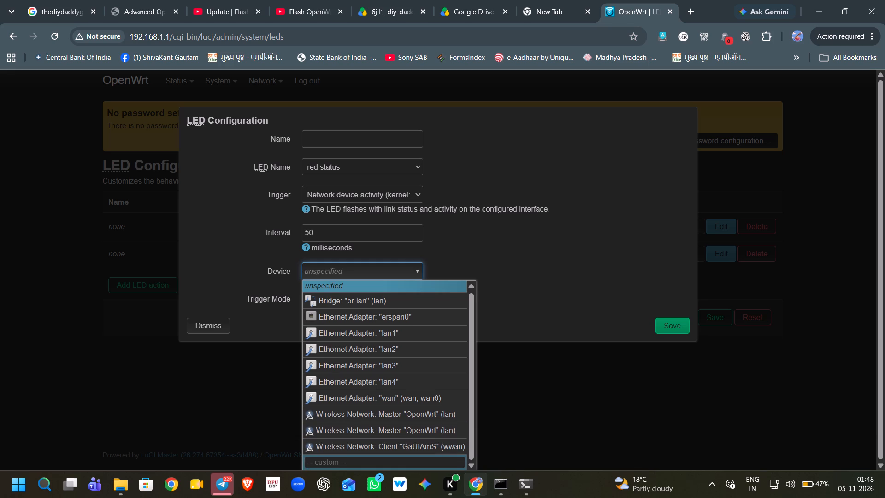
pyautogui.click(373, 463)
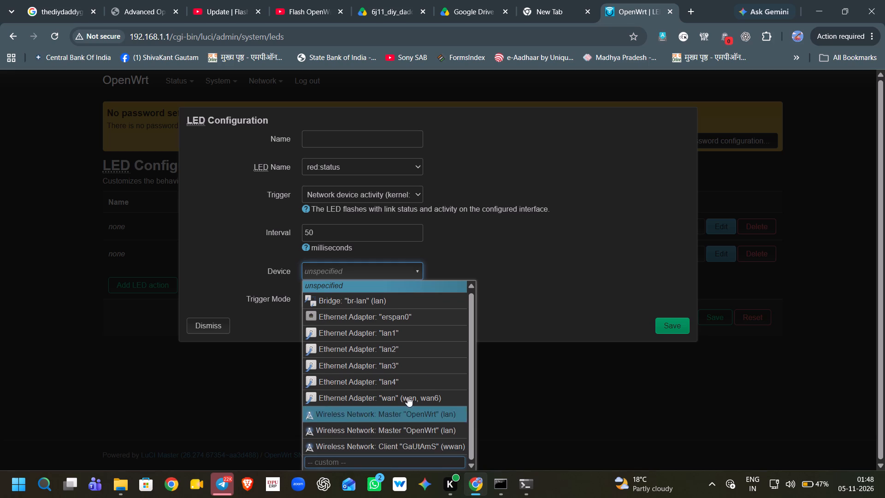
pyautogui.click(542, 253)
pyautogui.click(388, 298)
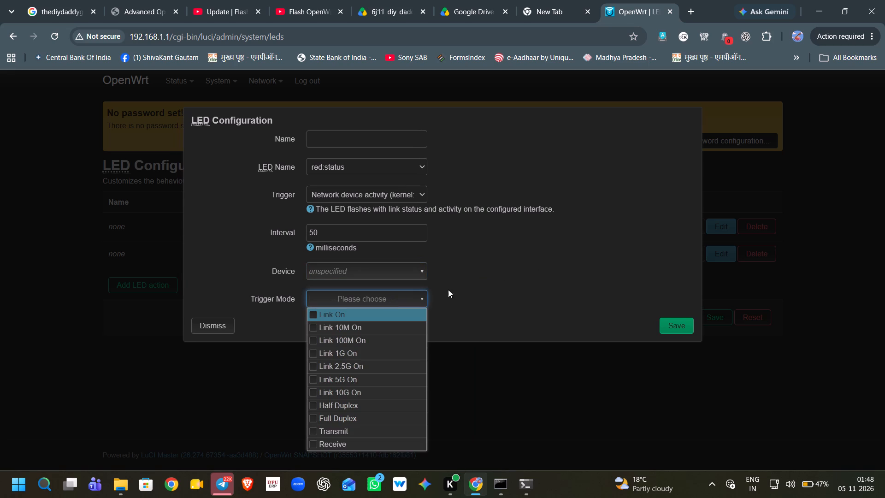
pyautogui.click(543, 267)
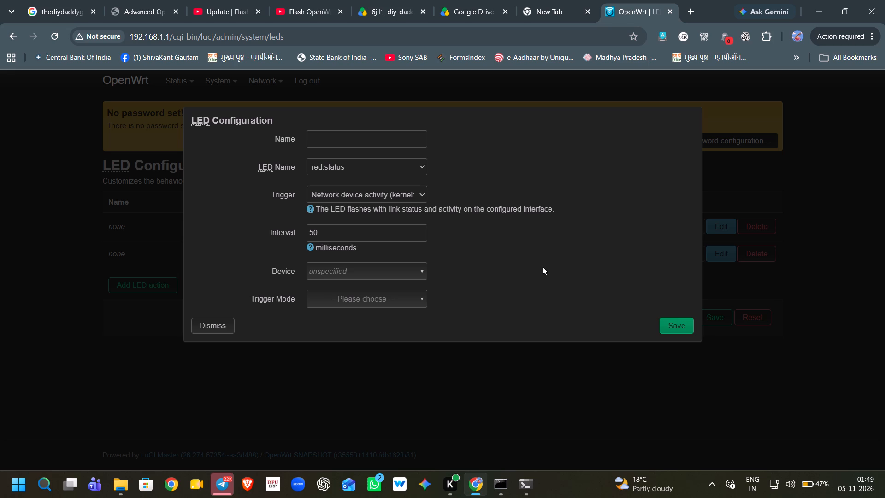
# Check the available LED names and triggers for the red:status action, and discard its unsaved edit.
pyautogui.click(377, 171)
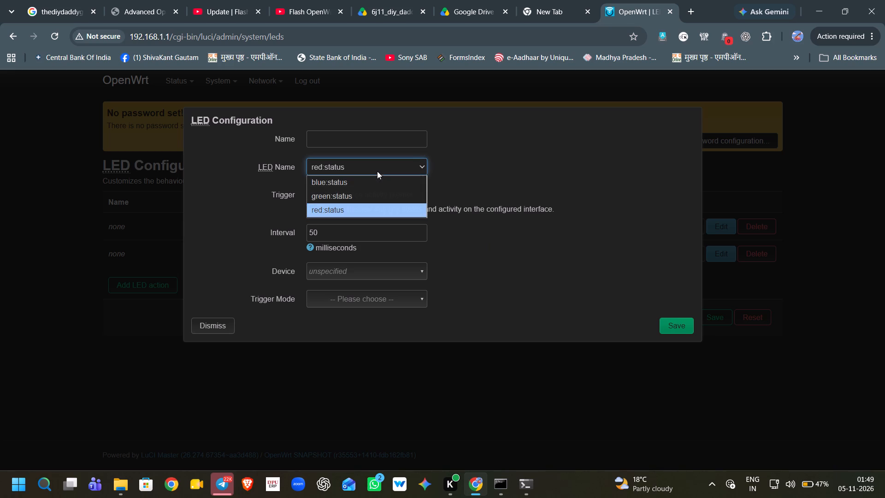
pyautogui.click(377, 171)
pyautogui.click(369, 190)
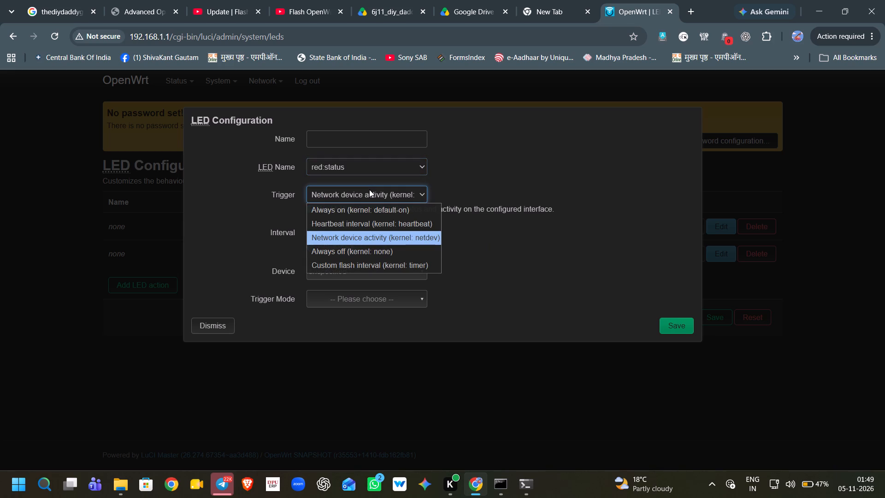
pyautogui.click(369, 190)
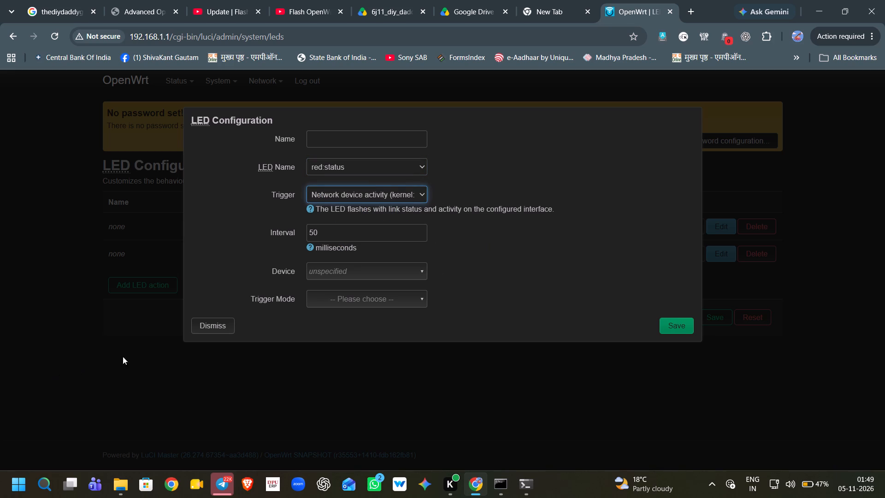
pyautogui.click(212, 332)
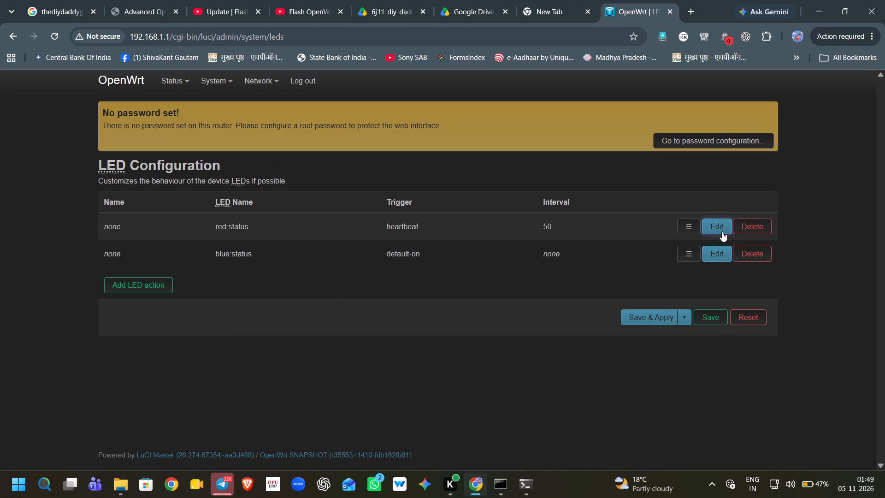
# Delete the red:status heartbeat action and apply the LED configuration changes.
pyautogui.click(747, 224)
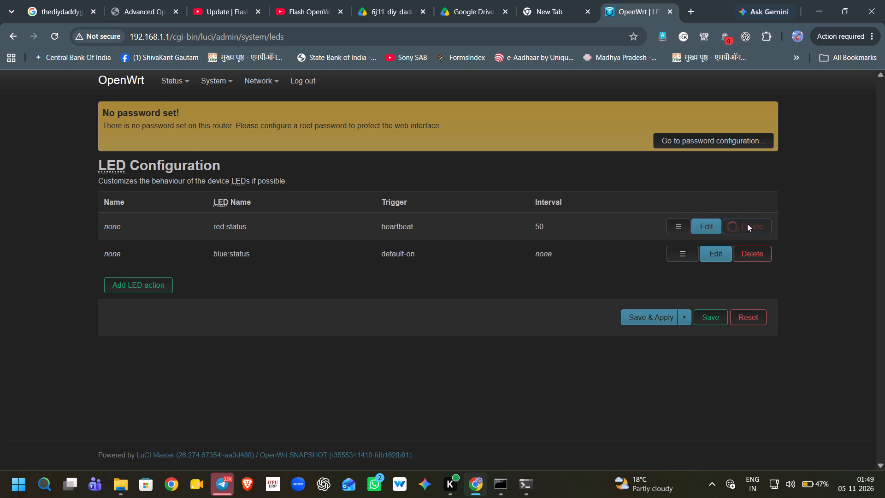
pyautogui.click(654, 296)
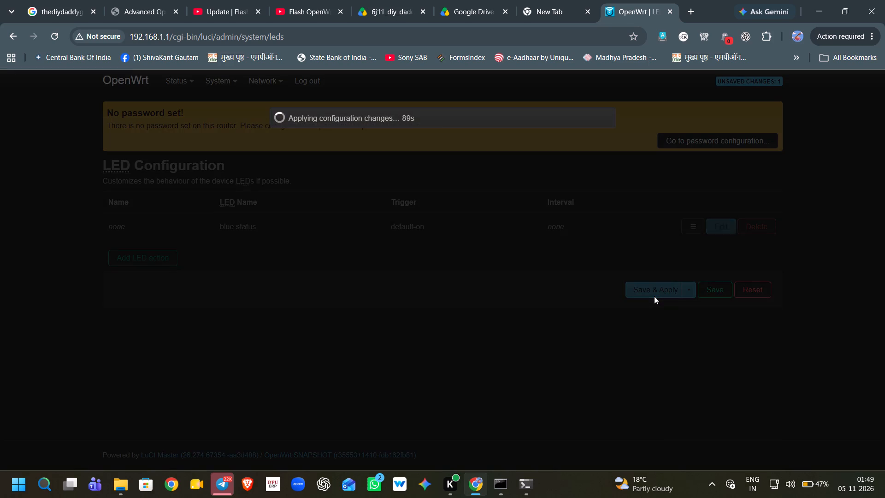
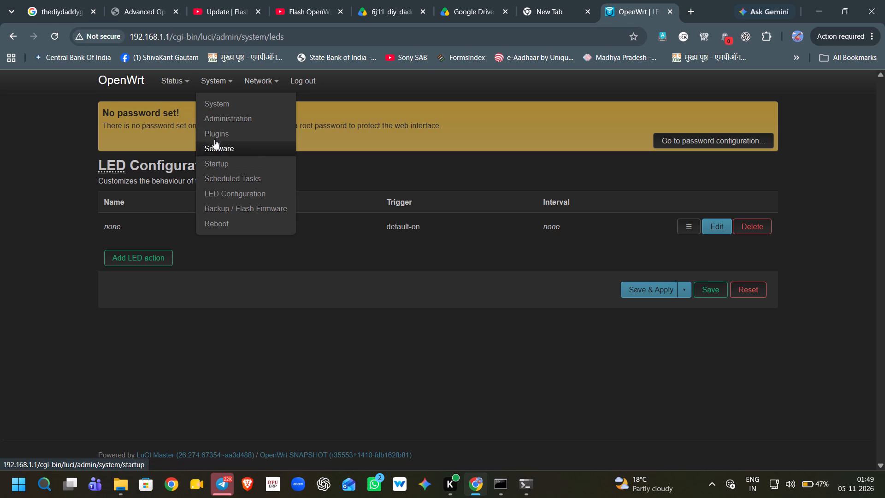
# Enable plugins in the global settings of the router's Plugins page, and save and apply the change.
pyautogui.click(213, 133)
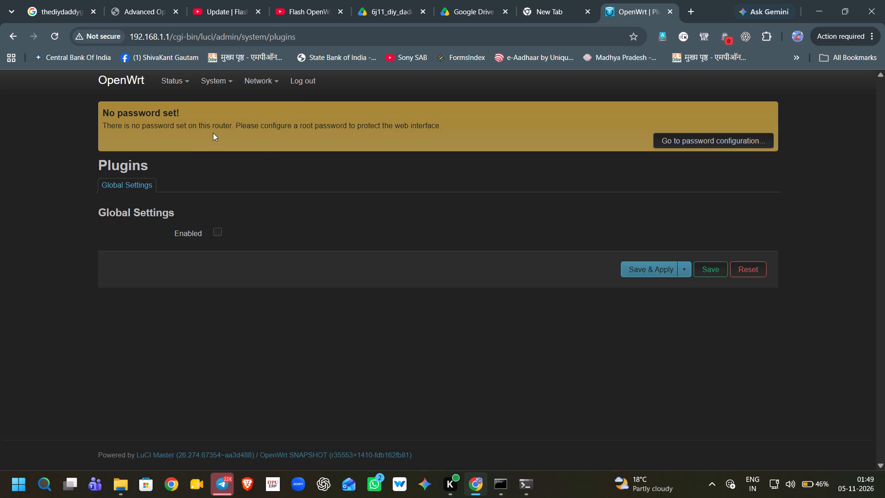
pyautogui.click(213, 231)
pyautogui.click(644, 265)
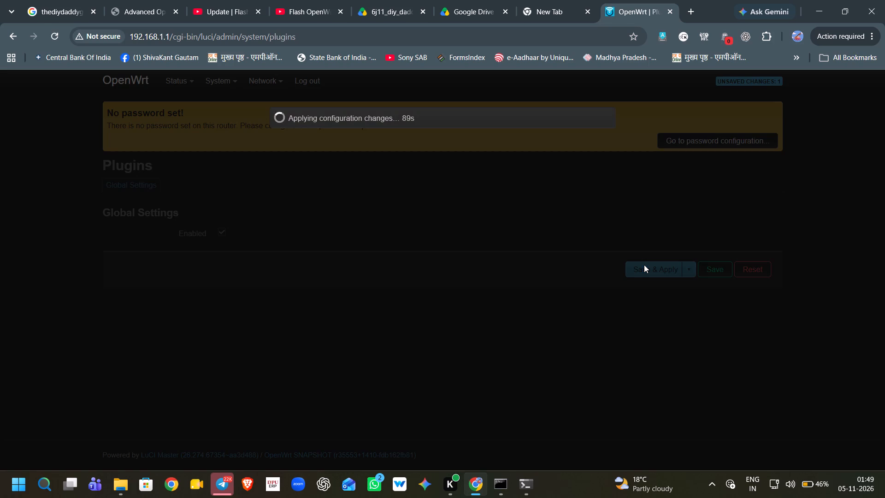
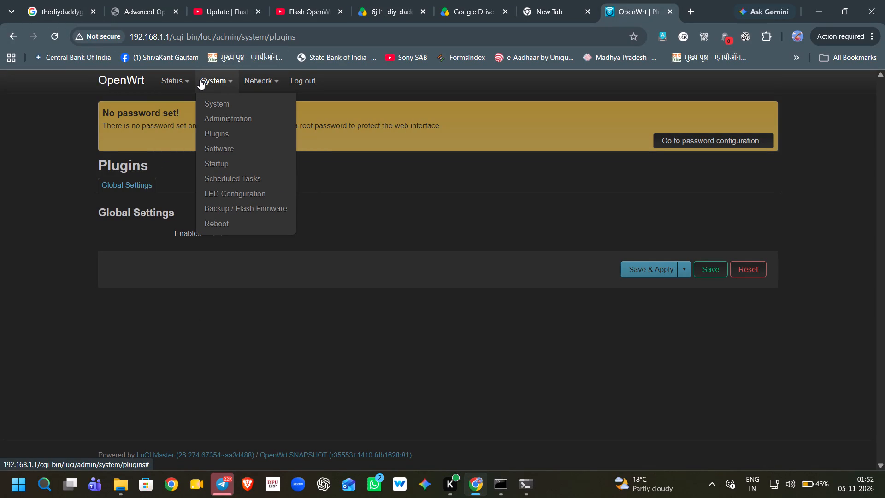
# Open the router's Backup / Flash Firmware page and view its restore, mtdblock and new firmware image sections.
pyautogui.click(252, 210)
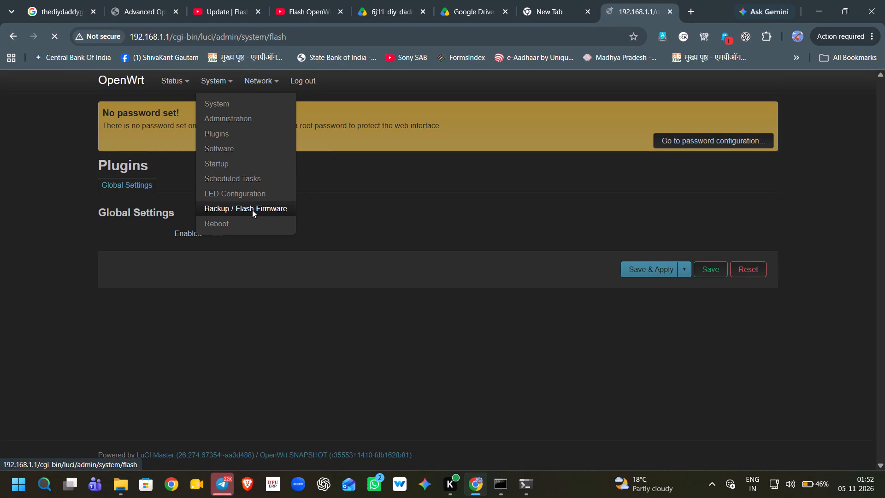
pyautogui.scroll(-6, 252, 210)
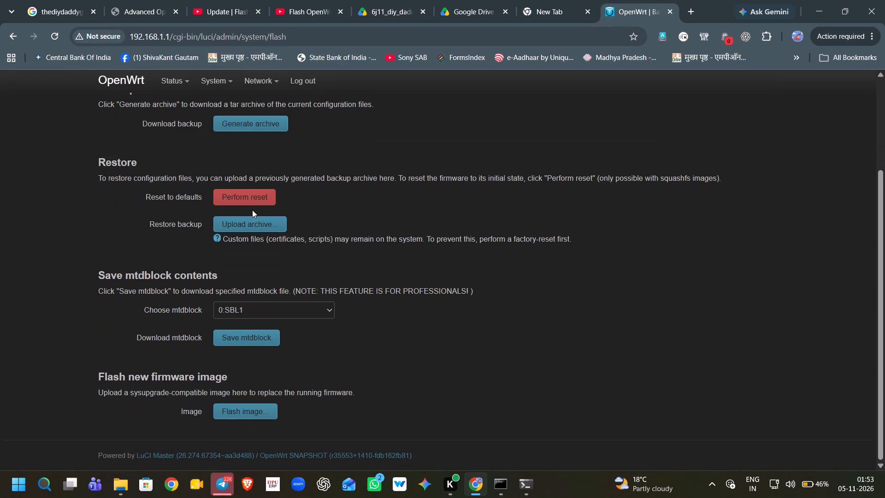
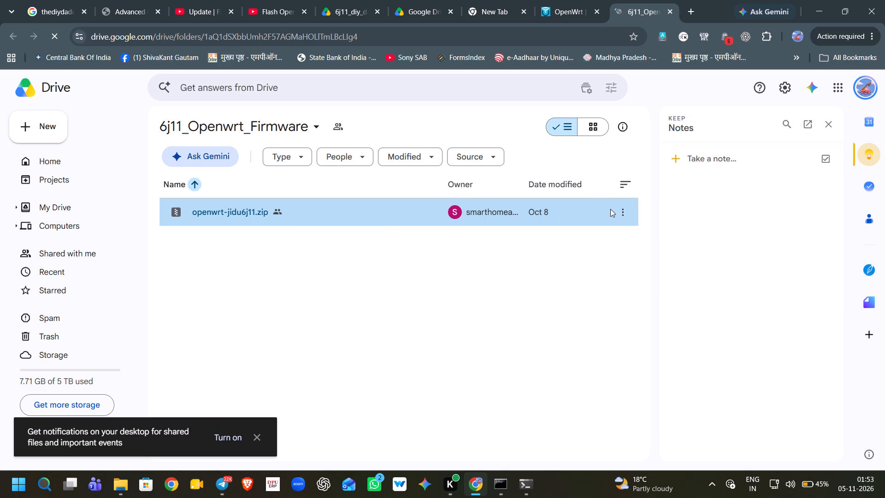
# Download openwrt-jidu6j11.zip from the 6j11_Openwrt_Firmware Drive folder, accepting the download without a virus scan.
pyautogui.click(624, 214)
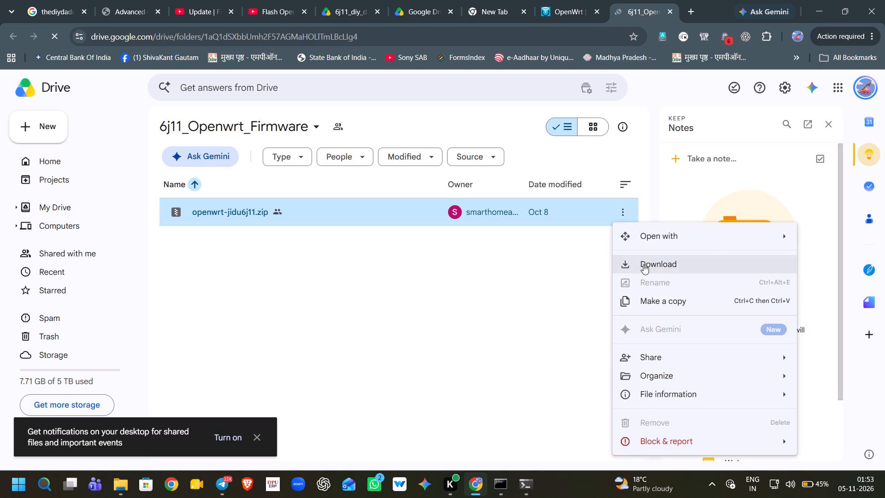
pyautogui.click(643, 264)
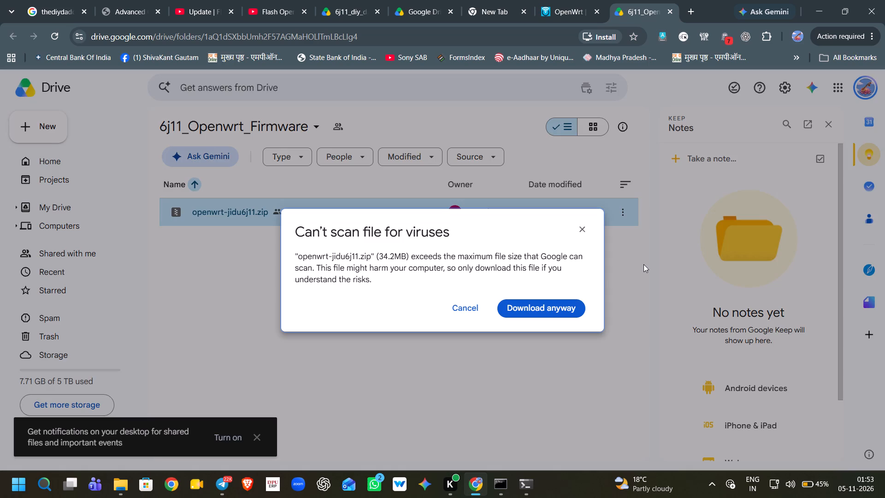
pyautogui.click(545, 308)
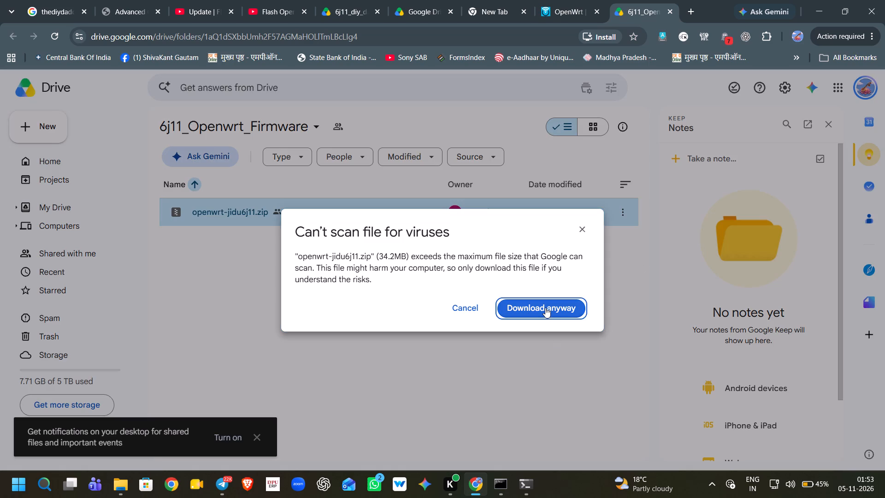
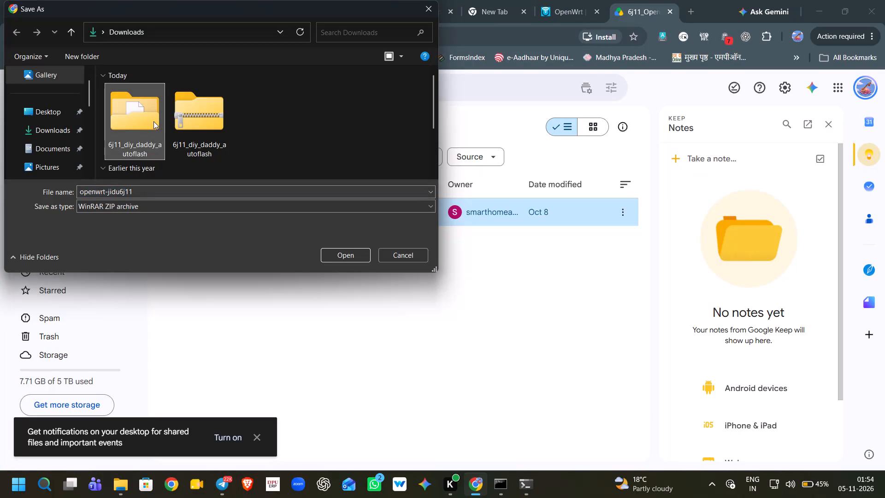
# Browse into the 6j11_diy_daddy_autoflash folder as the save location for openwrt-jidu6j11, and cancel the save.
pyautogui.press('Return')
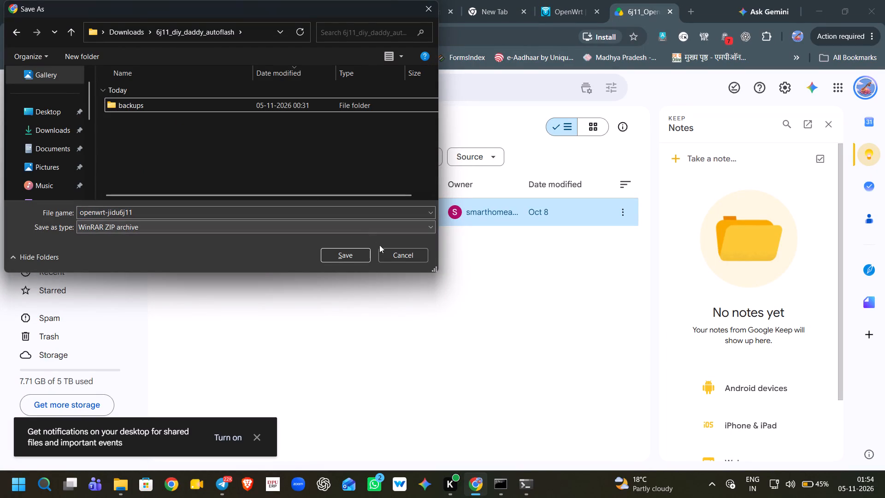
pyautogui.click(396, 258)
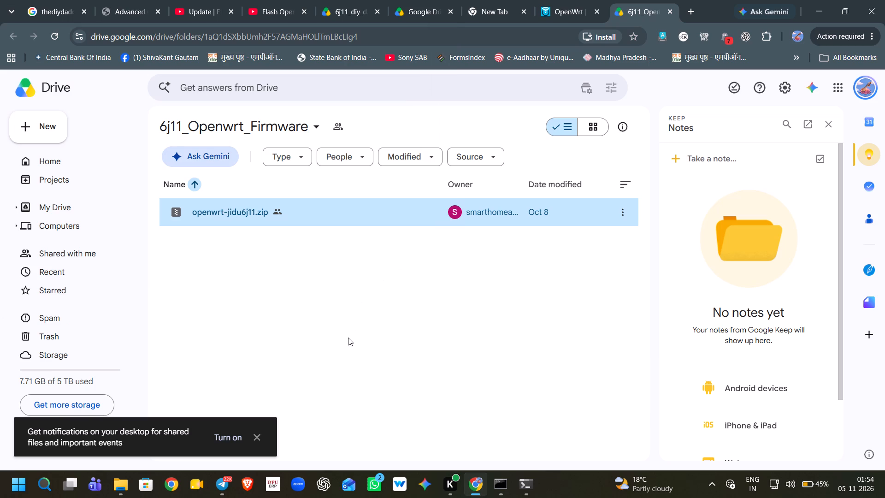
# Download openwrt-jidu6j11.zip from the 6j11_Openwrt_Firmware Drive folder despite the virus-scan limit, saving it in Downloads.
pyautogui.click(627, 211)
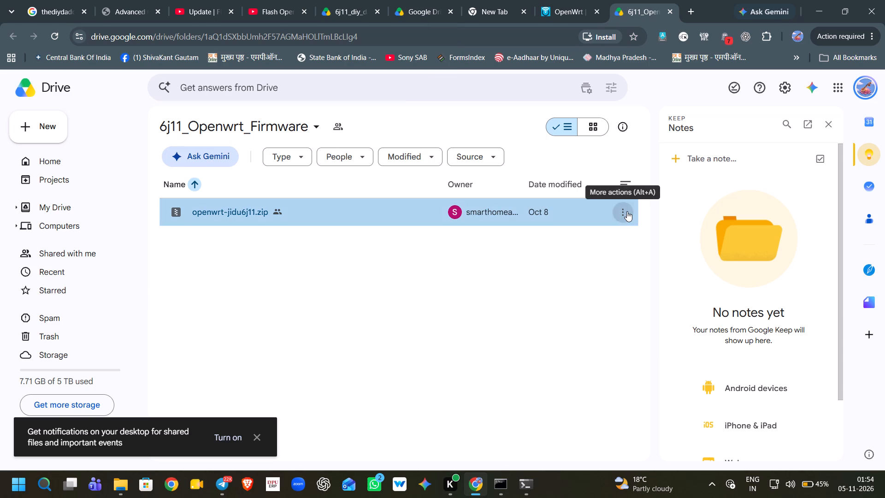
pyautogui.click(664, 271)
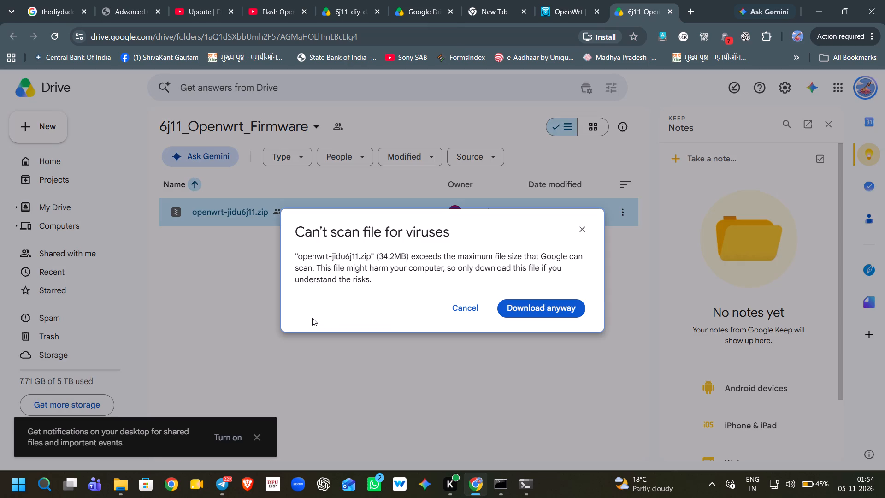
pyautogui.click(564, 306)
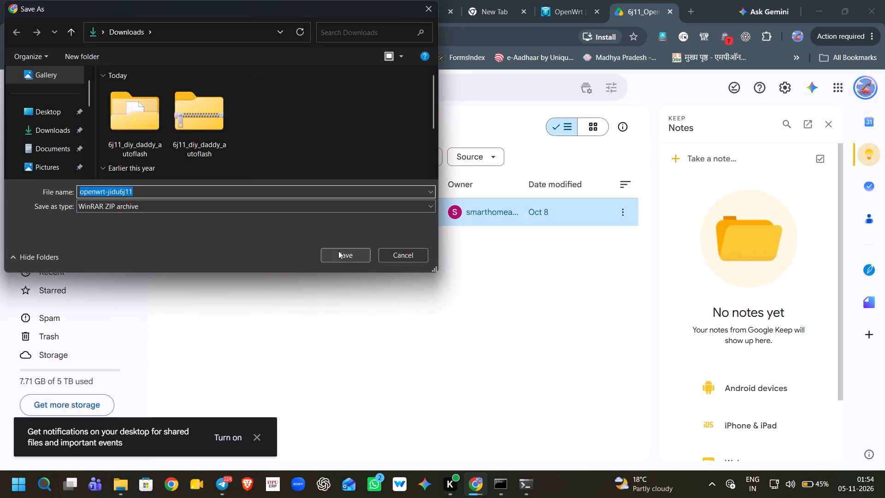
pyautogui.click(338, 251)
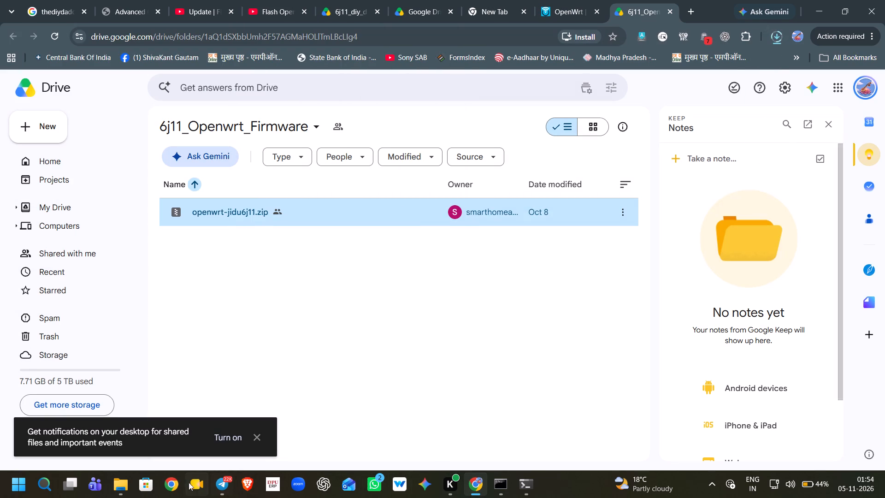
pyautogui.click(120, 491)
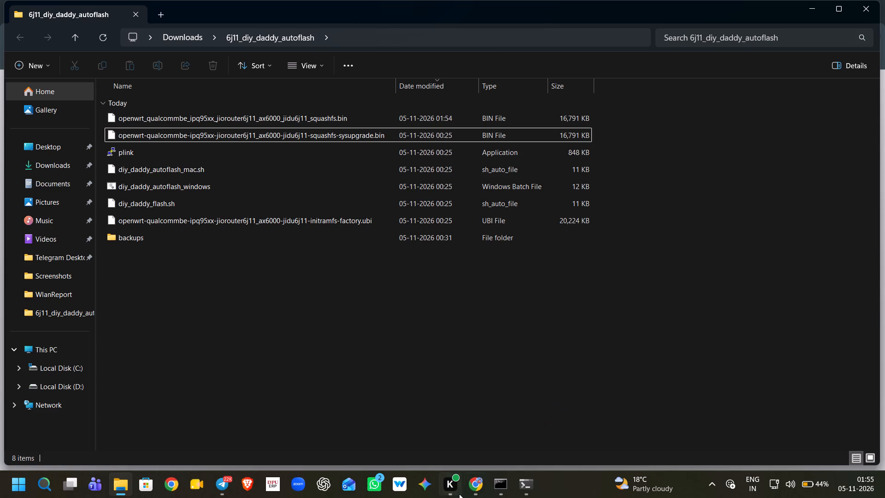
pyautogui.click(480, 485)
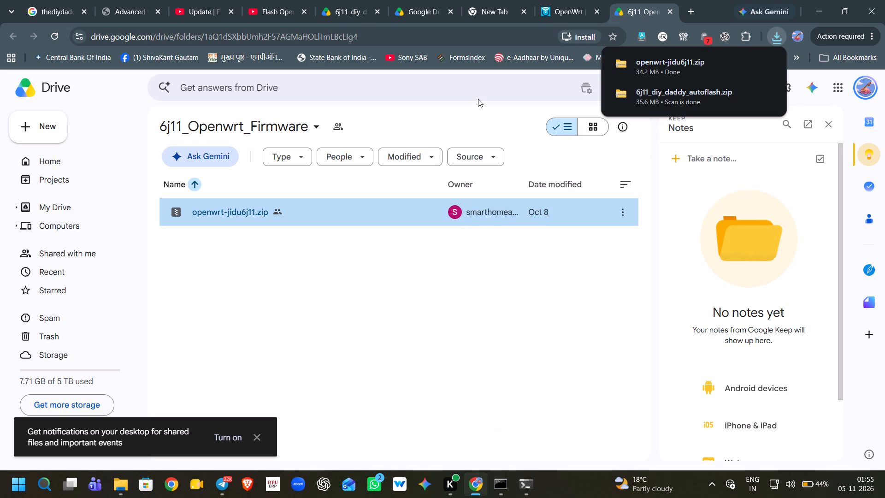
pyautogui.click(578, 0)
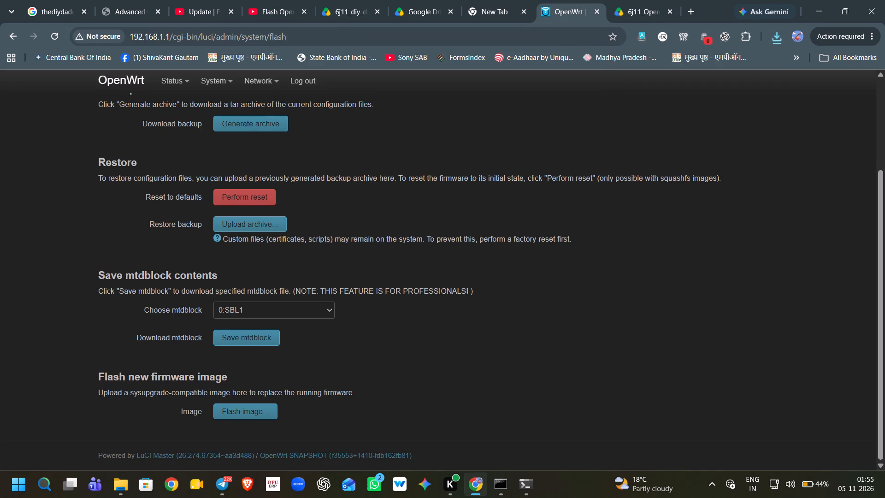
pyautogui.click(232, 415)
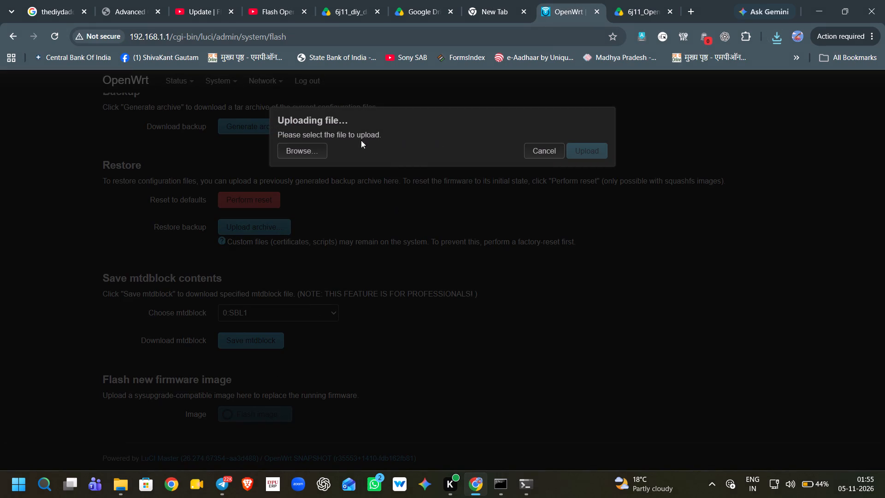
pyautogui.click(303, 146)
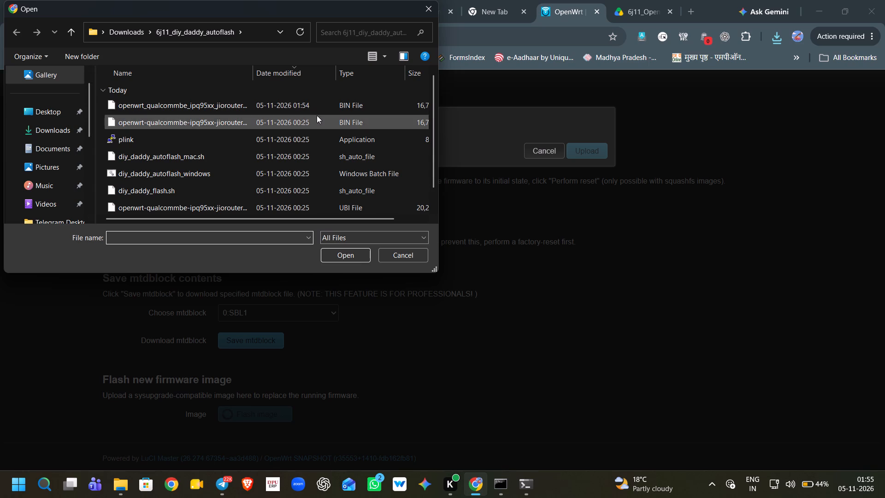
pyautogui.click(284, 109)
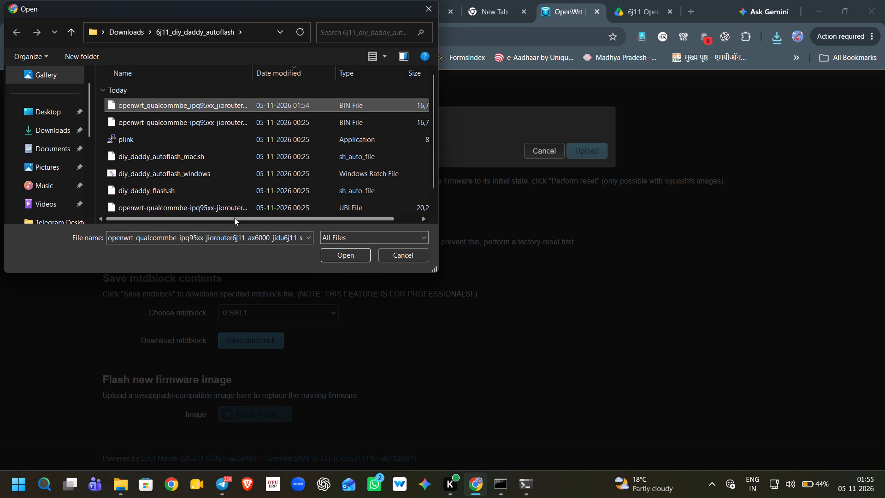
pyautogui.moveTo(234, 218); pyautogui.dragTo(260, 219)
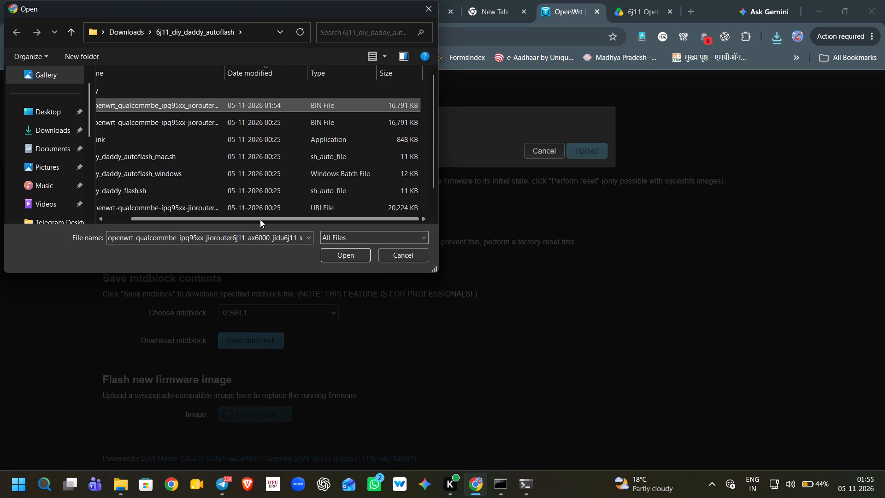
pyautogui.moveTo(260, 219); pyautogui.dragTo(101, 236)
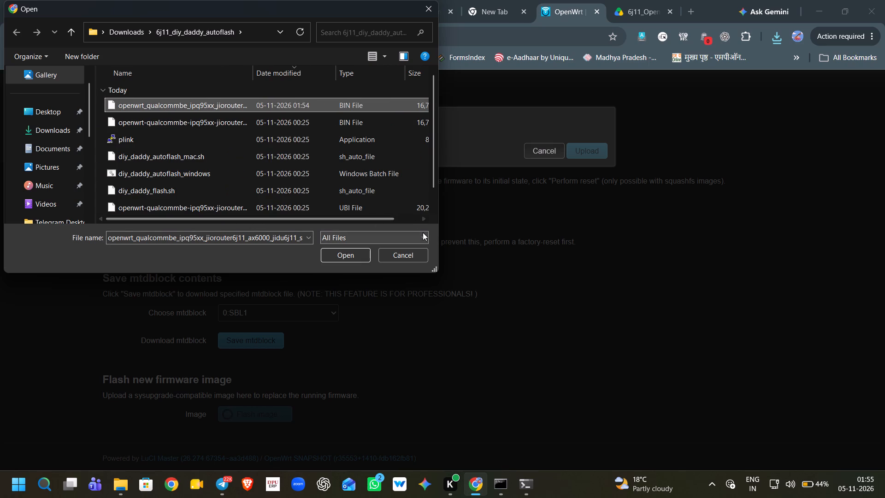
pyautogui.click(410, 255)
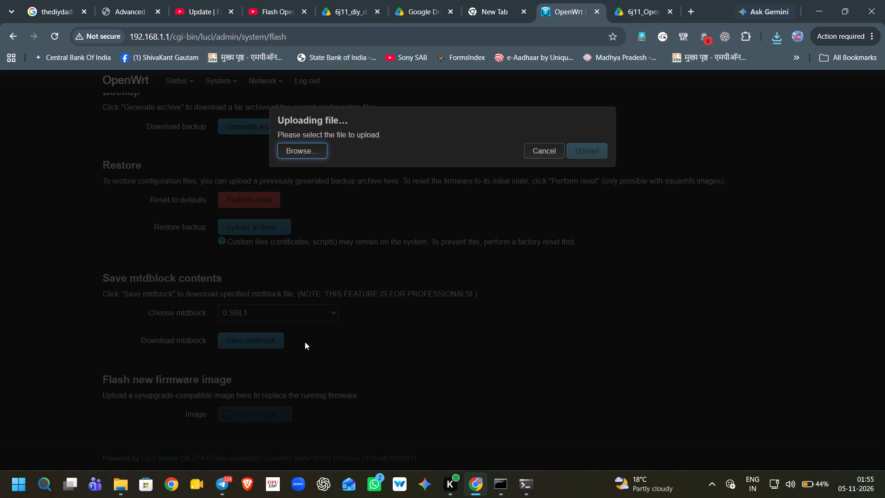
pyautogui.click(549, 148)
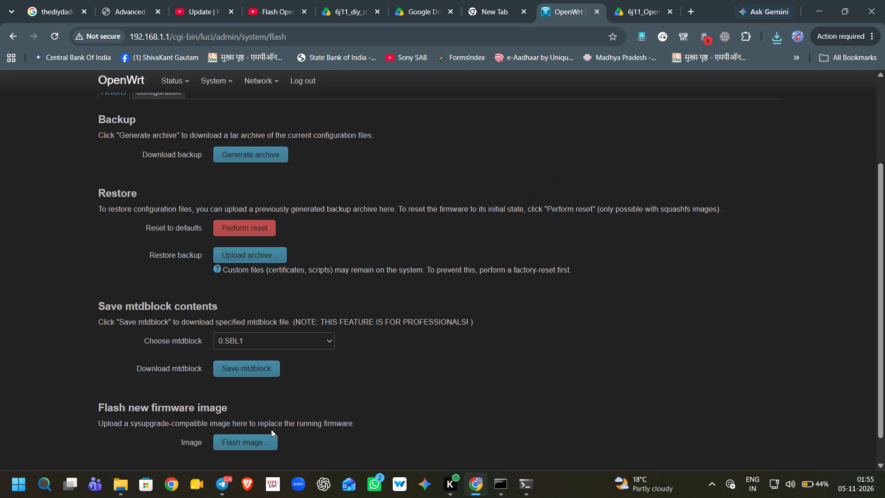
# In File Explorer, delete openwrt_qualcommbe_ipq95xx_jiorouter6j11_ax6000_jidu6j11_squashfs.bin from the 6j11_diy_daddy_autoflash folder.
pyautogui.click(124, 492)
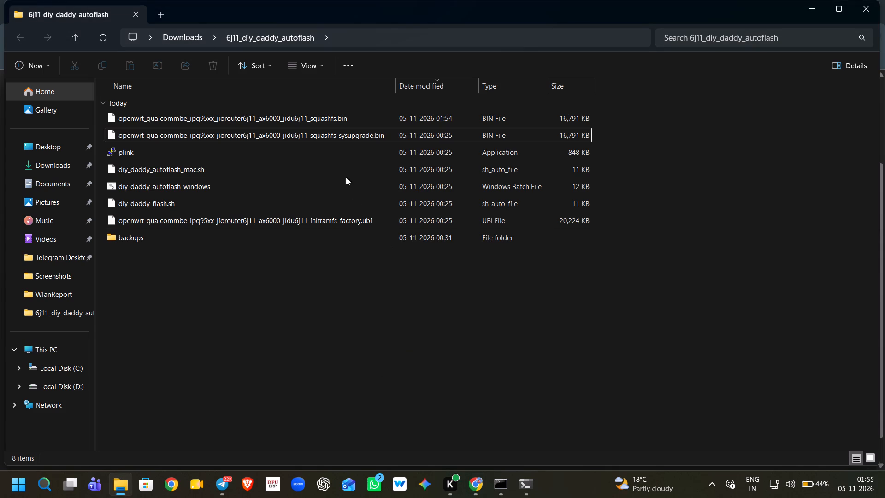
pyautogui.click(342, 120)
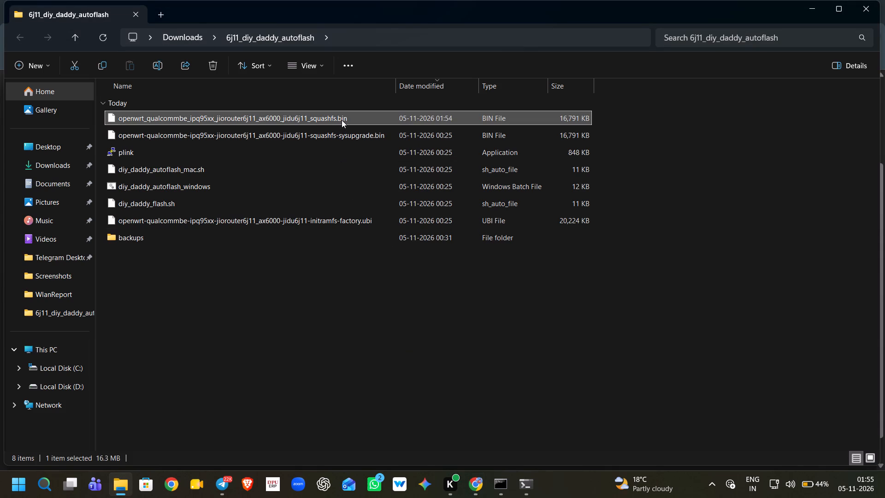
pyautogui.press('Delete')
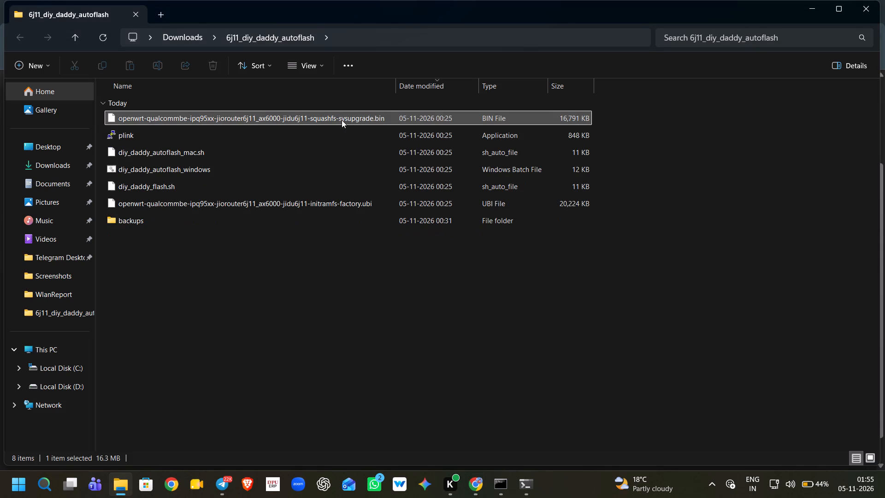
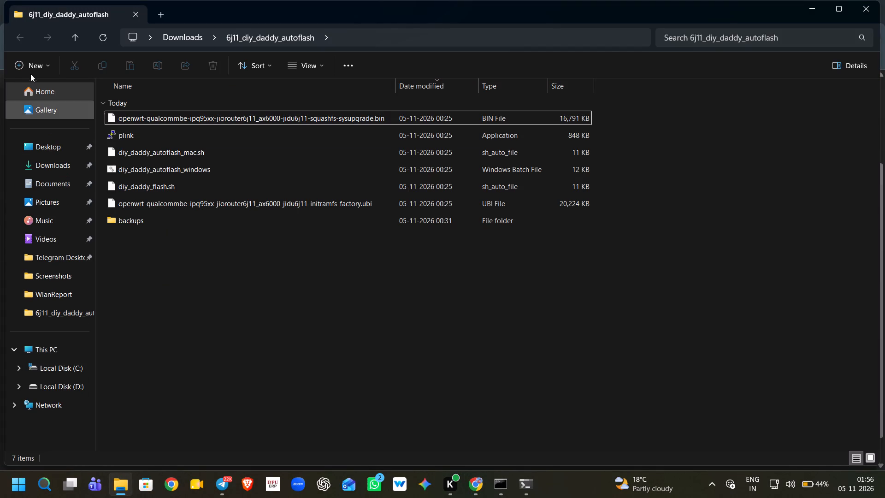
# Open the openwrt-jidu6j11 archive in Downloads and widen the Name column to read the full firmware file names.
pyautogui.click(181, 37)
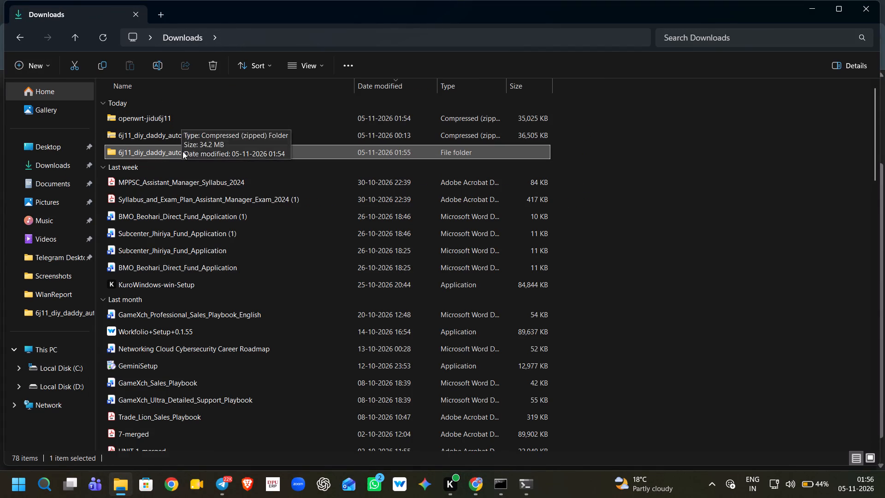
pyautogui.click(174, 124)
pyautogui.press('Return')
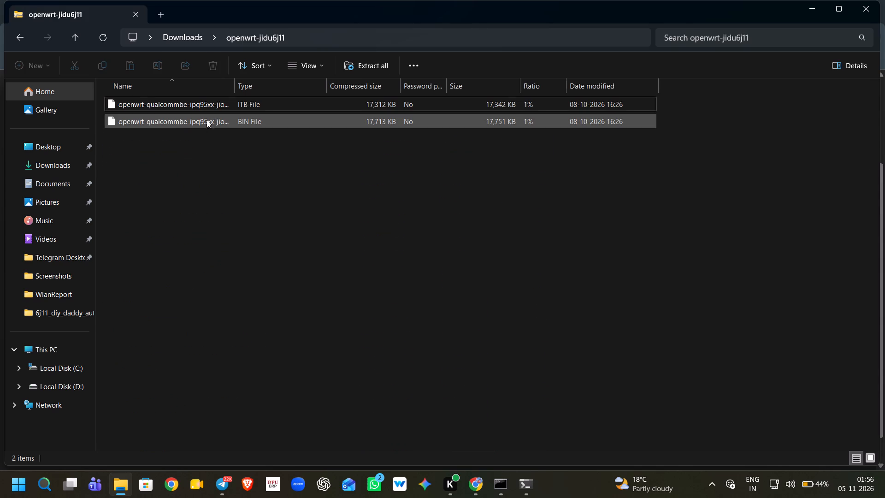
pyautogui.moveTo(235, 84); pyautogui.dragTo(247, 82)
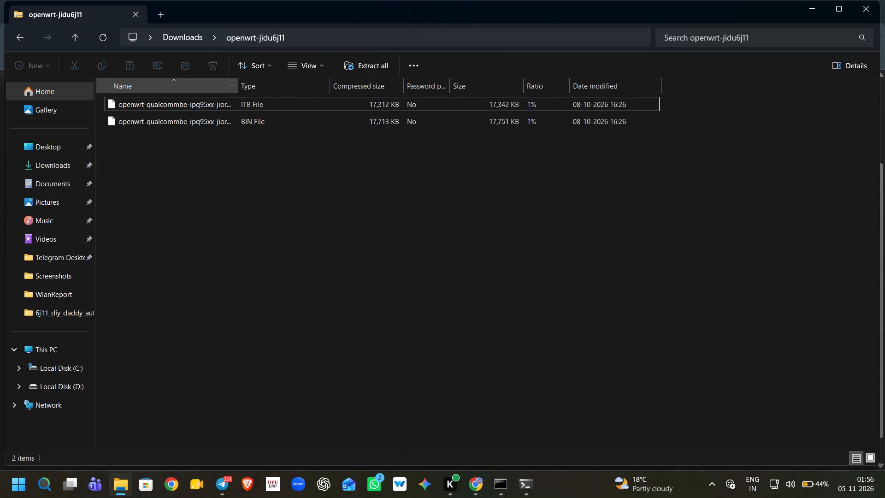
pyautogui.moveTo(247, 82); pyautogui.dragTo(421, 83)
pyautogui.click(336, 228)
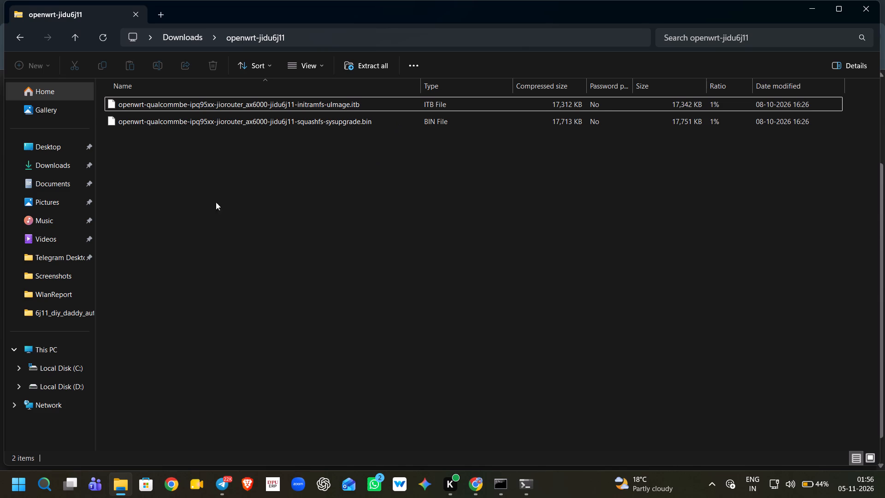
# Return to Downloads and open the extracted 6j11_diy_daddy_autoflash folder to view its firmware files.
pyautogui.click(19, 39)
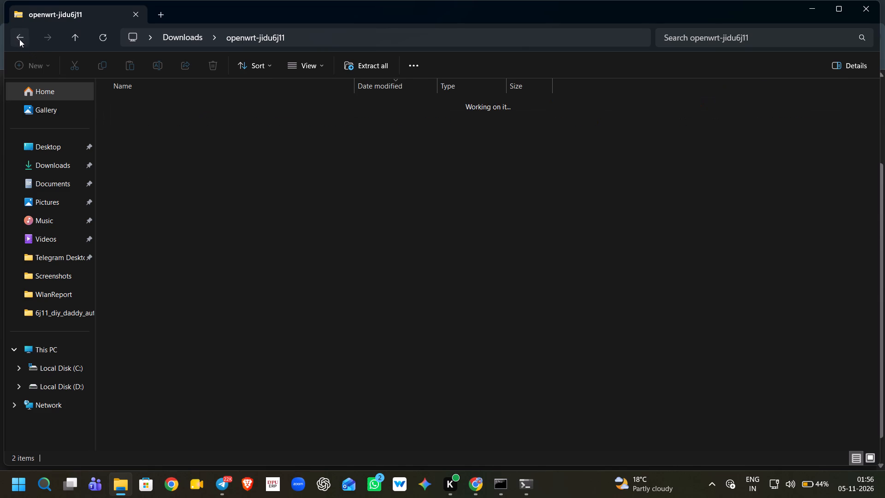
pyautogui.click(52, 161)
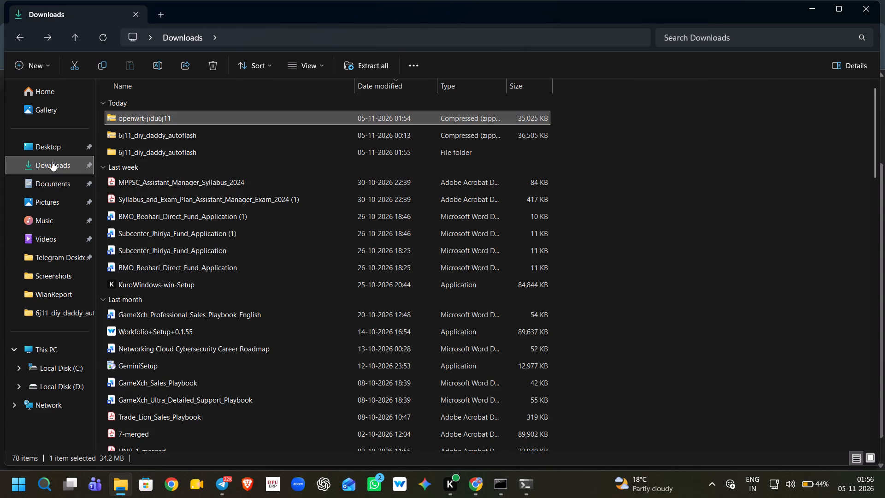
pyautogui.click(149, 131)
pyautogui.click(153, 147)
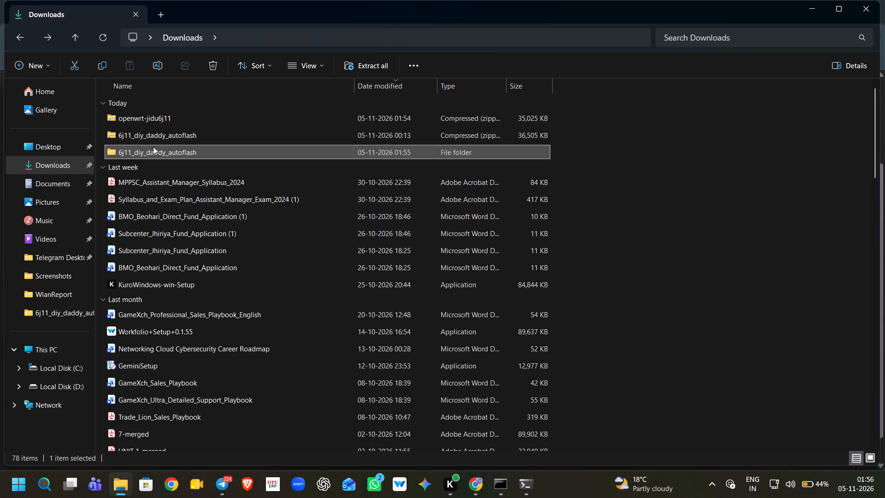
pyautogui.press('Return')
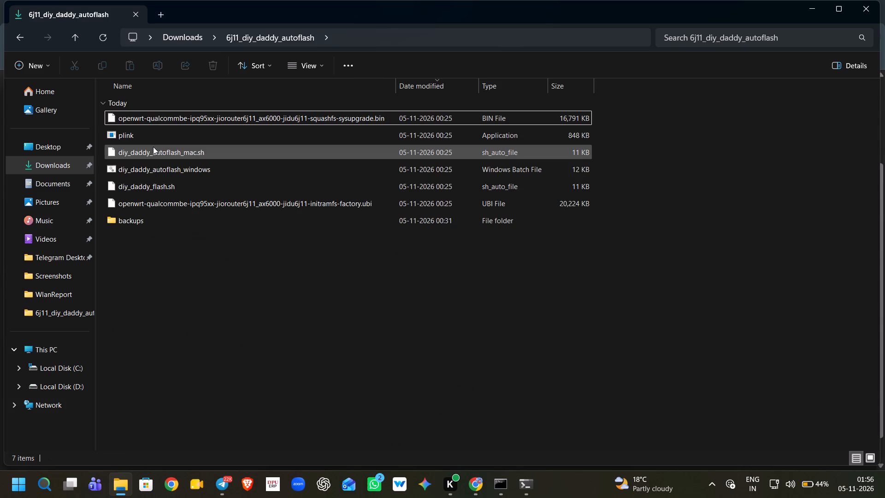
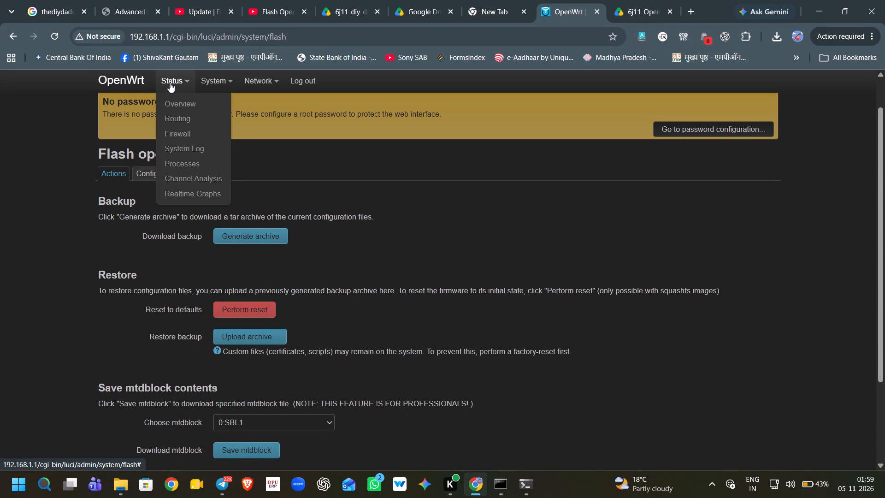
# Open the router's Routing status page and examine the IPv4 neighbours, active routes and rules.
pyautogui.click(177, 121)
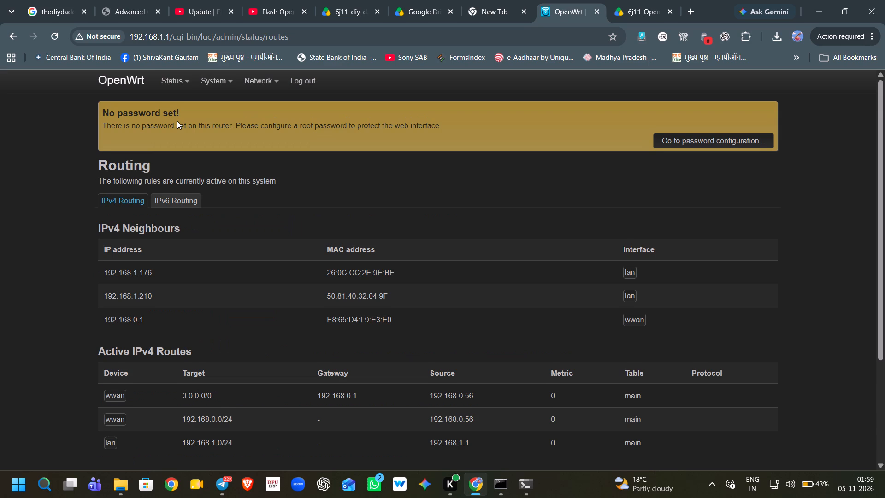
pyautogui.scroll(-2, 177, 121)
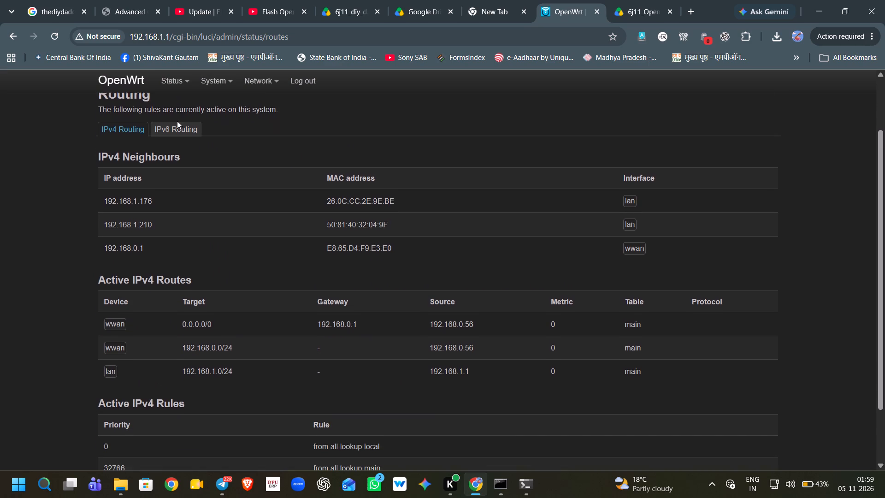
pyautogui.scroll(-3, 177, 121)
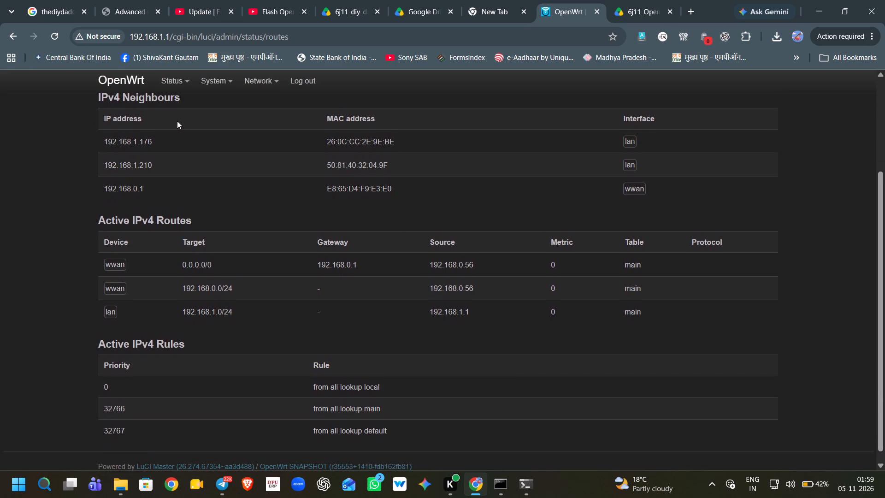
pyautogui.scroll(-1, 177, 121)
pyautogui.scroll(1, 177, 121)
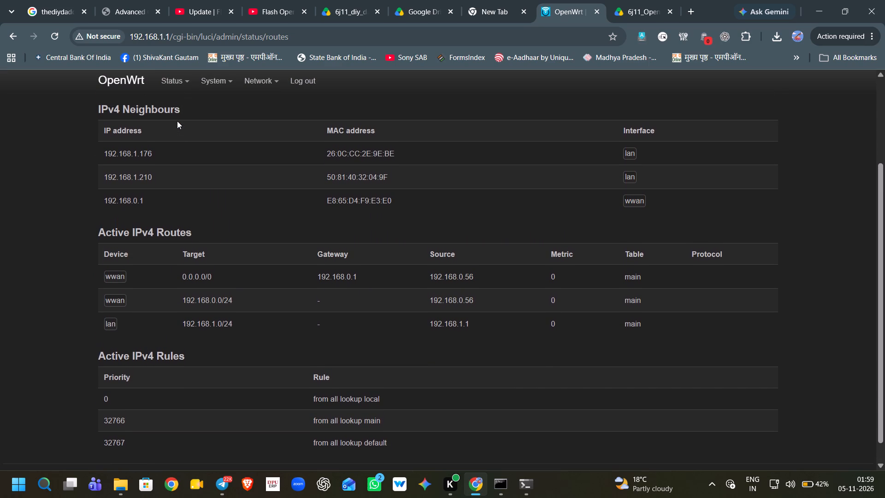
pyautogui.scroll(6, 177, 121)
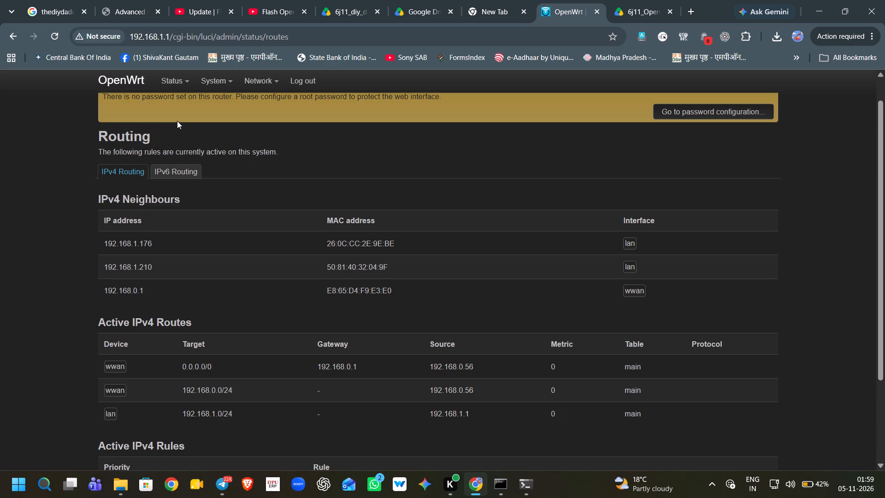
# Examine the IPv6 neighbours, active routes and rules on the Routing status page.
pyautogui.click(182, 201)
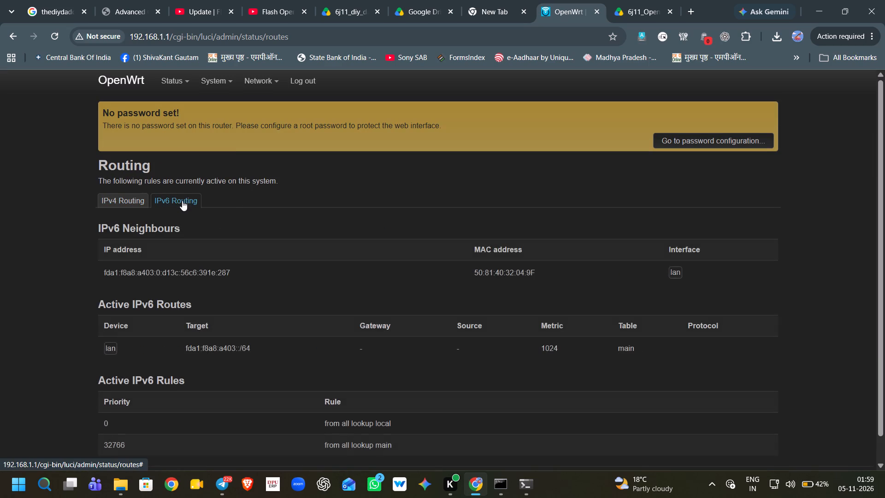
pyautogui.scroll(-2, 248, 322)
pyautogui.scroll(1, 248, 322)
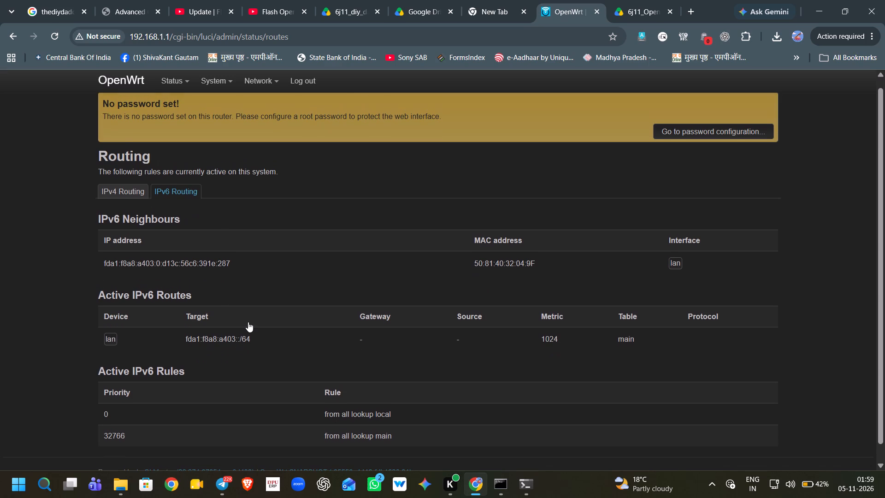
pyautogui.scroll(-1, 248, 322)
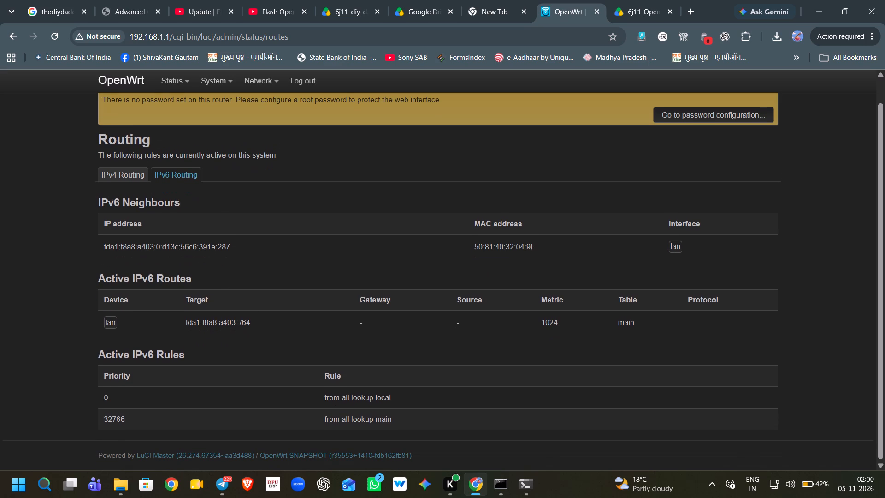
pyautogui.scroll(1, 226, 421)
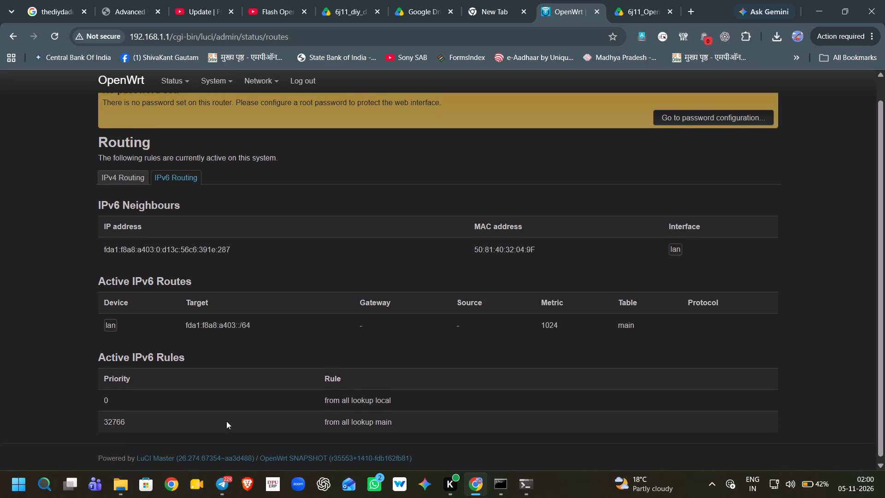
pyautogui.scroll(2, 226, 421)
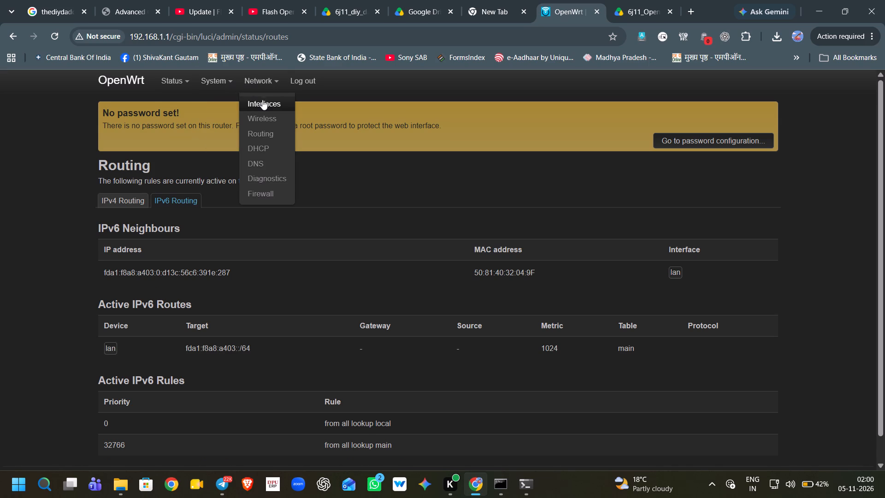
# Open the network Interfaces page and look through the interfaces and global network options.
pyautogui.click(263, 101)
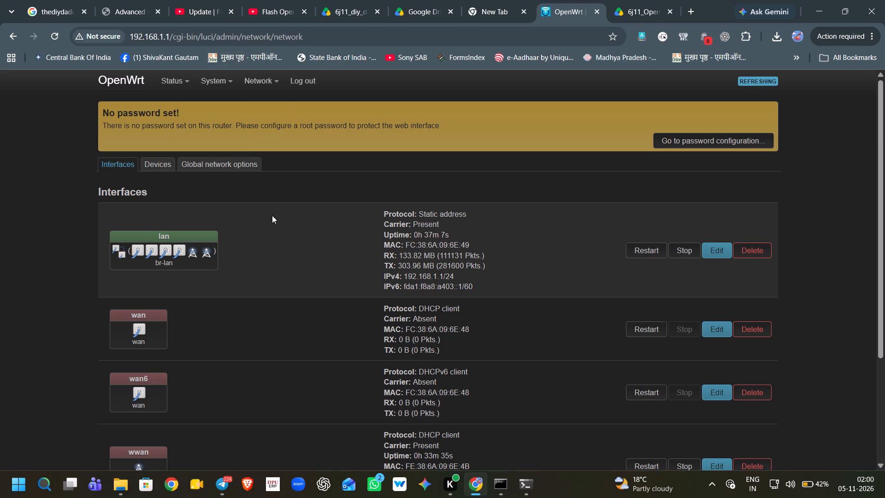
pyautogui.click(160, 167)
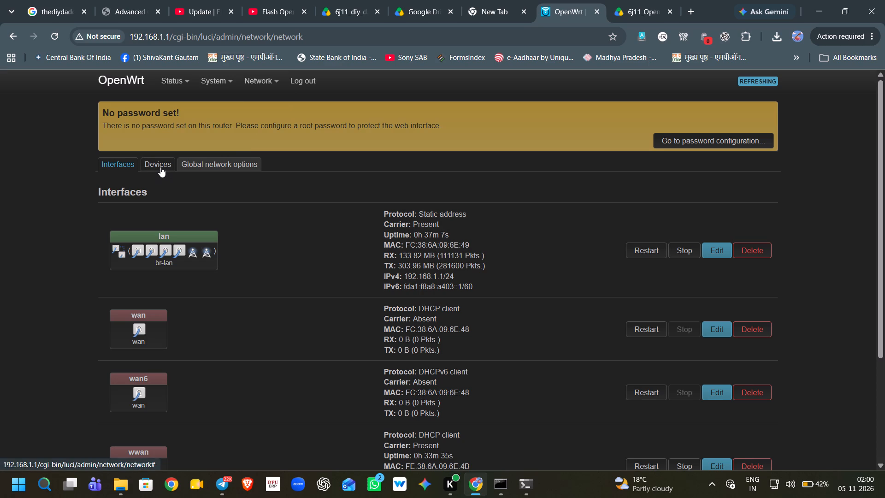
pyautogui.click(196, 167)
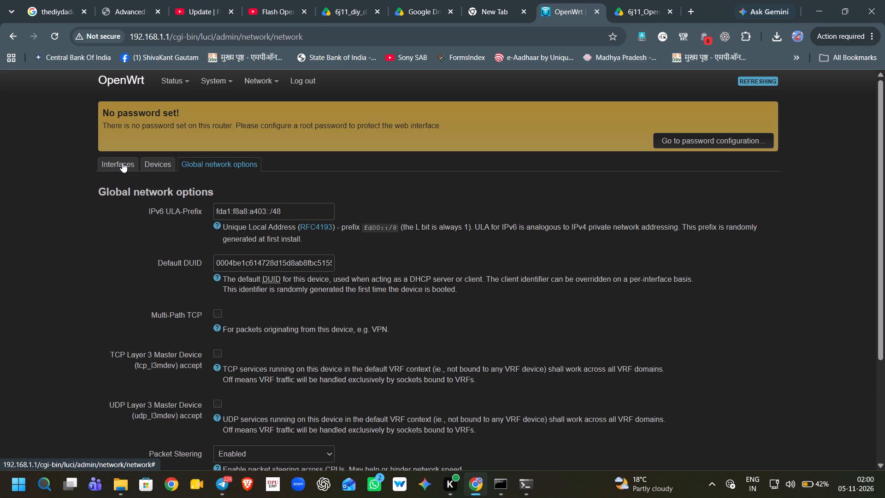
pyautogui.click(122, 162)
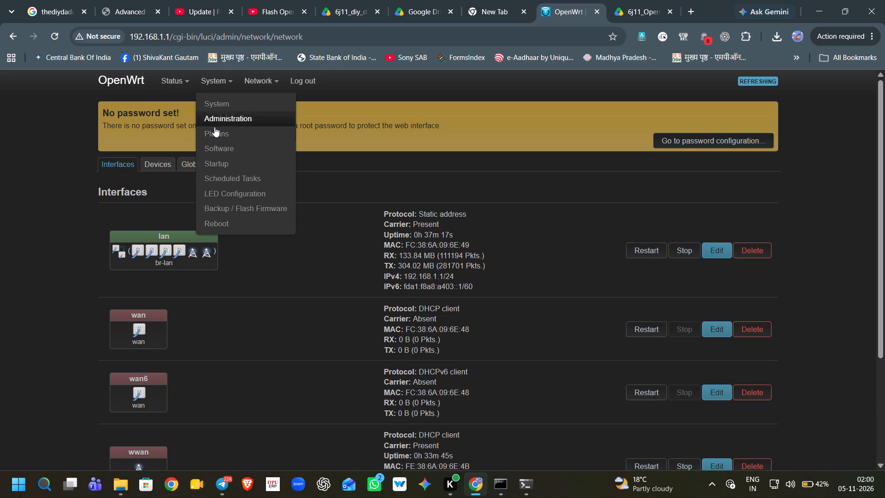
# Start a new LED action in LED Configuration with the Network device activity trigger and br-lan as its device.
pyautogui.click(228, 191)
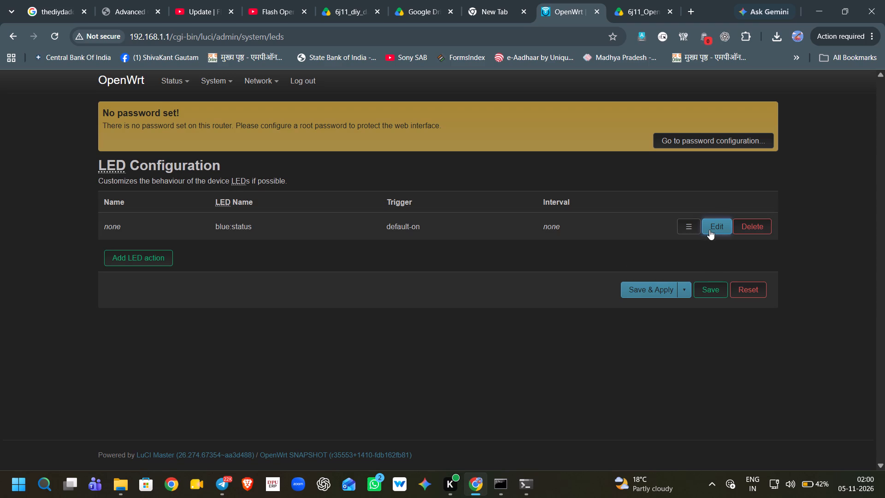
pyautogui.click(141, 255)
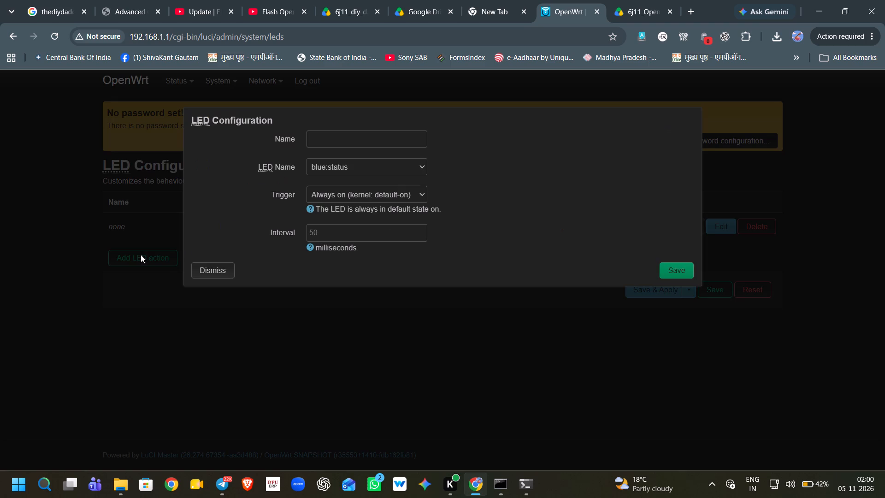
pyautogui.click(339, 165)
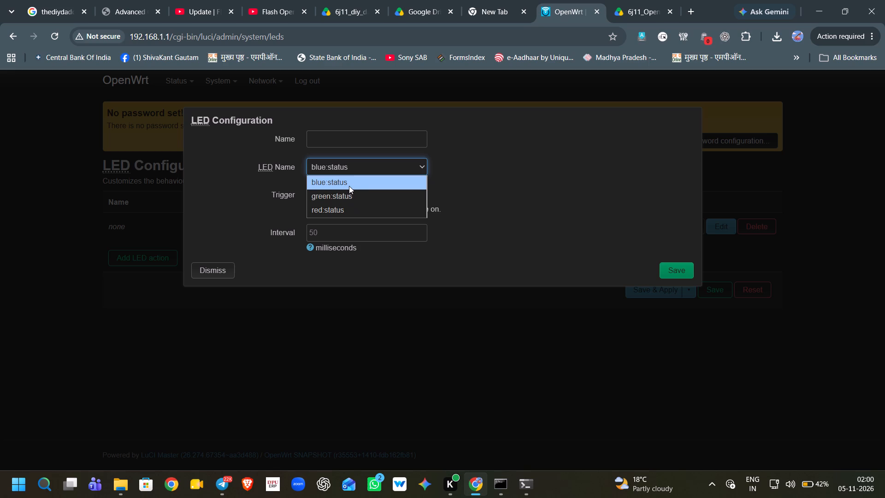
pyautogui.click(491, 156)
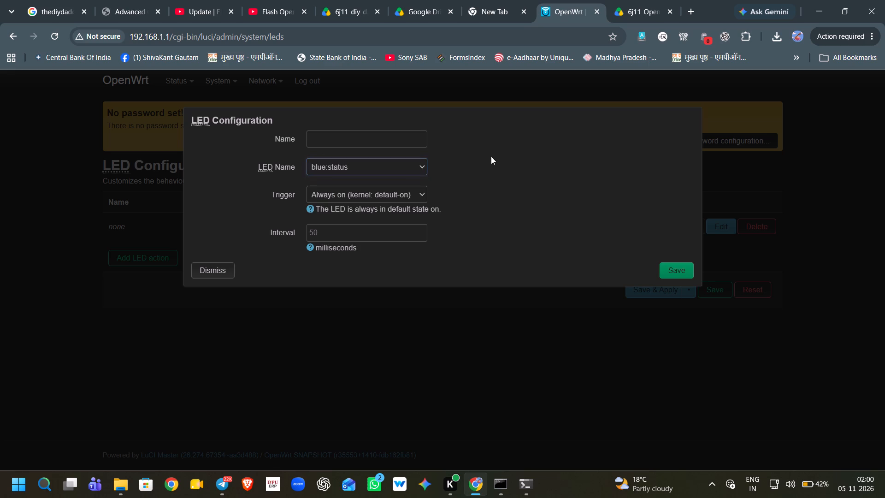
pyautogui.click(396, 190)
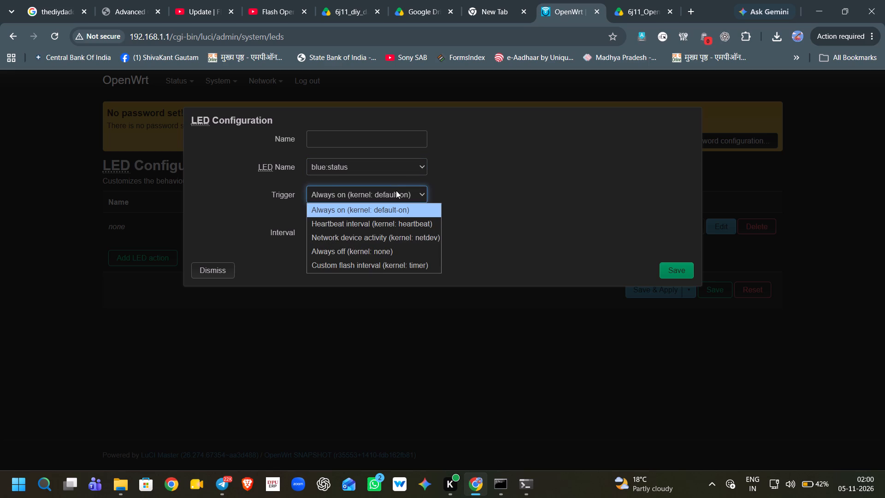
pyautogui.click(402, 243)
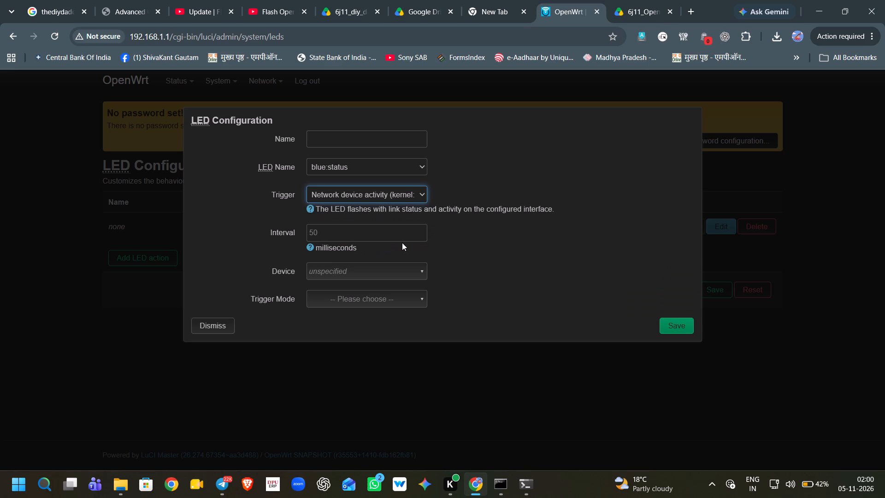
pyautogui.click(392, 269)
pyautogui.click(368, 299)
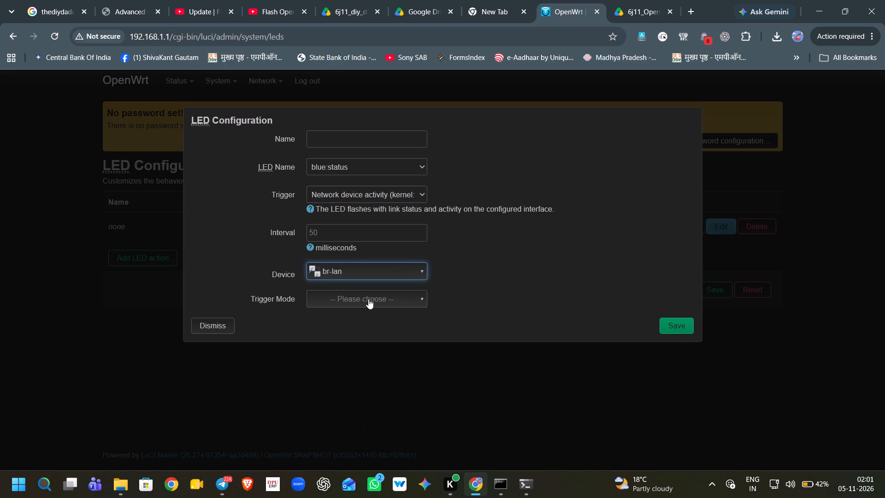
# Enable every trigger mode for the LED action, from Link On and all link speeds through Half Duplex, Full Duplex, Transmit and Receive.
pyautogui.click(367, 299)
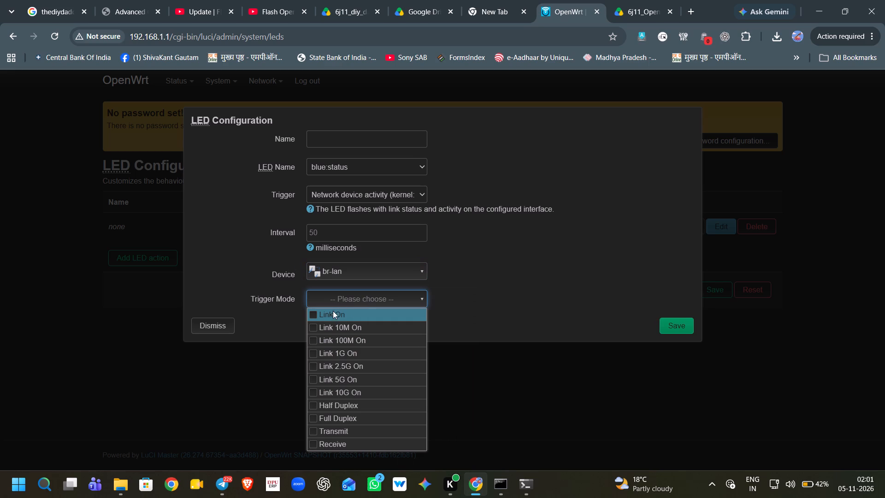
pyautogui.click(311, 316)
pyautogui.click(313, 325)
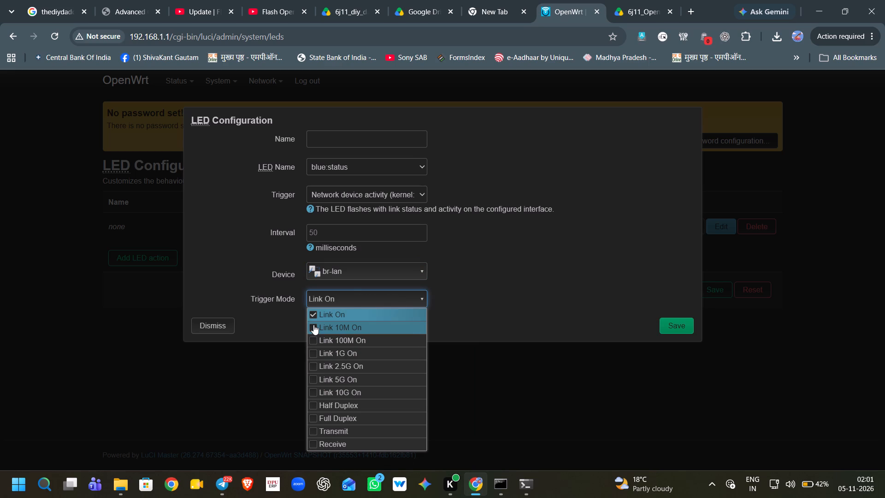
pyautogui.click(313, 340)
pyautogui.click(313, 353)
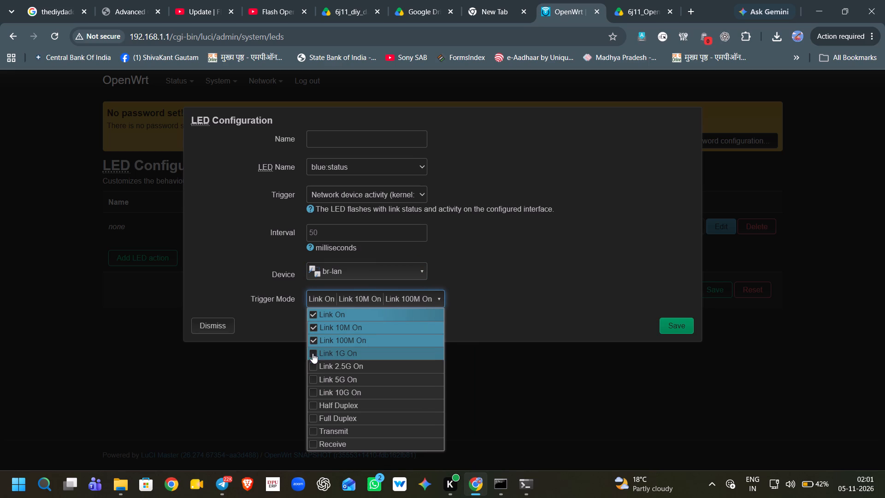
pyautogui.click(315, 367)
pyautogui.click(313, 378)
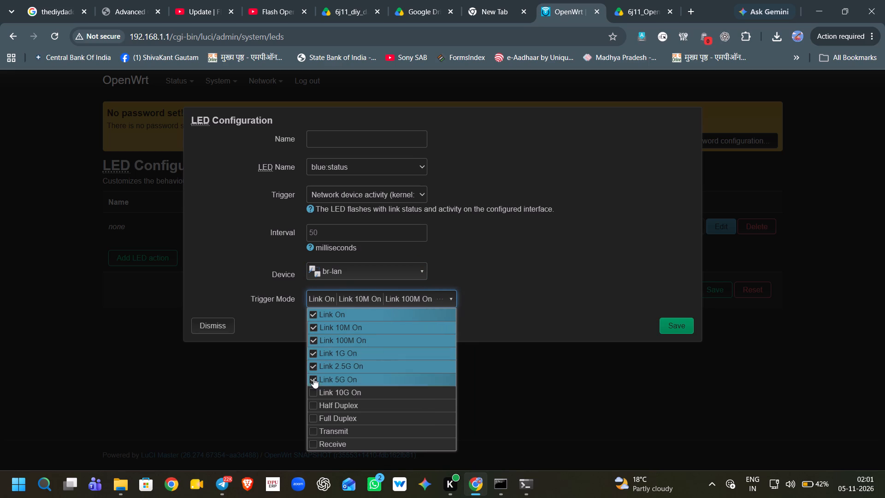
pyautogui.click(313, 393)
pyautogui.click(312, 405)
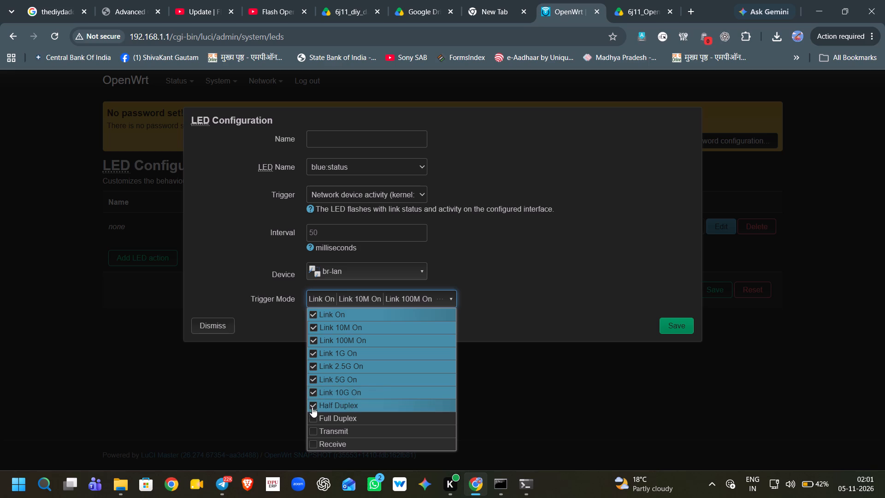
pyautogui.click(313, 419)
pyautogui.click(313, 429)
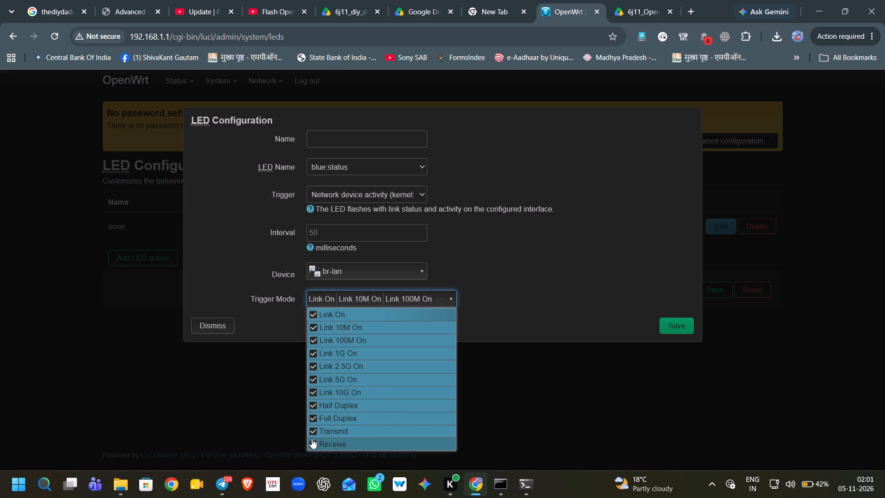
pyautogui.click(312, 439)
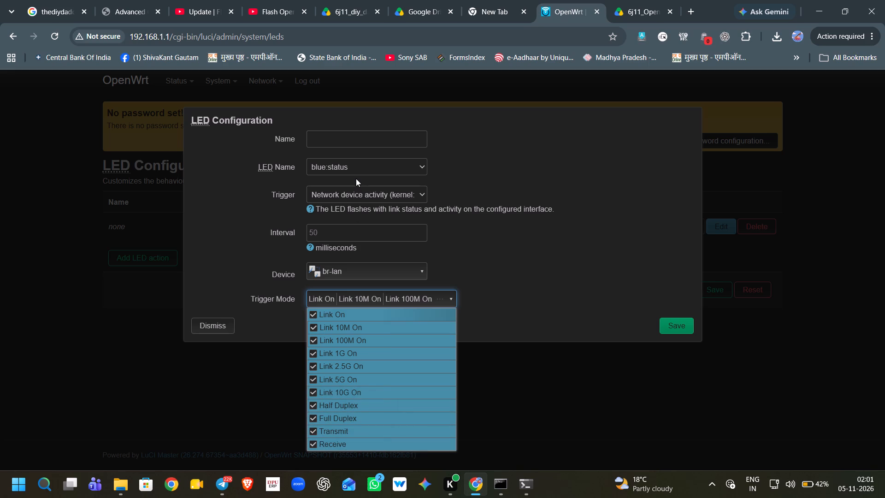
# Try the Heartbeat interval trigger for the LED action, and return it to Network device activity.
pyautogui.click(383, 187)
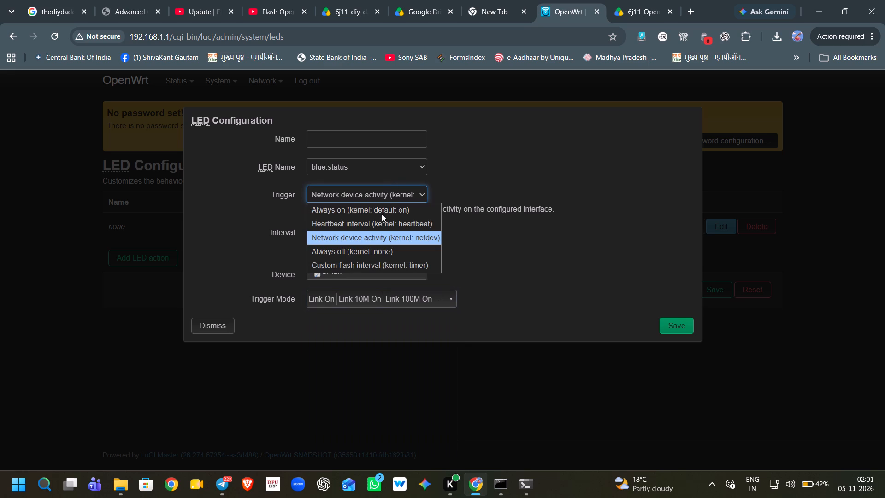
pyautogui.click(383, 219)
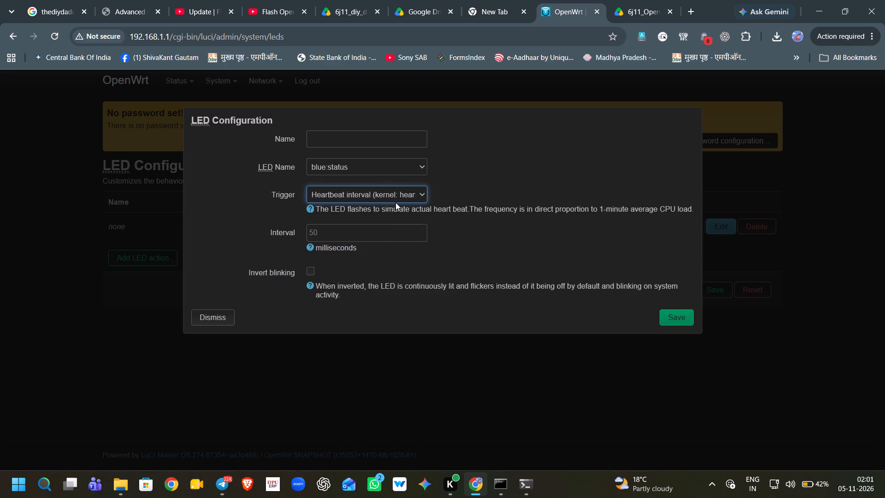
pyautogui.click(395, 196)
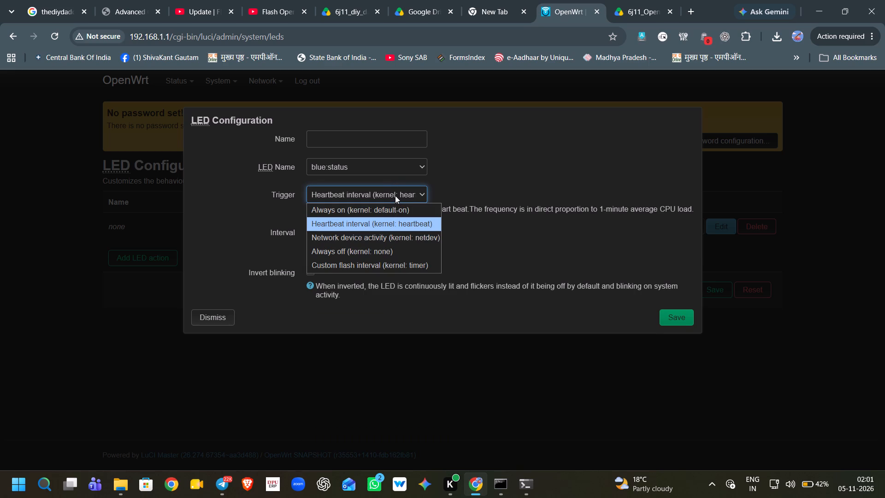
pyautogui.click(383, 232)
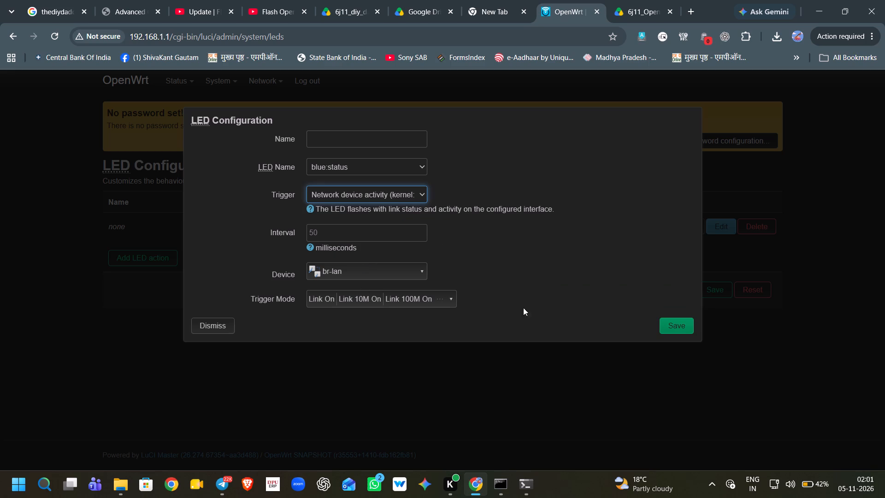
# Assign the new network-activity LED action to green:status with a 50 millisecond interval, then save and apply it.
pyautogui.click(402, 172)
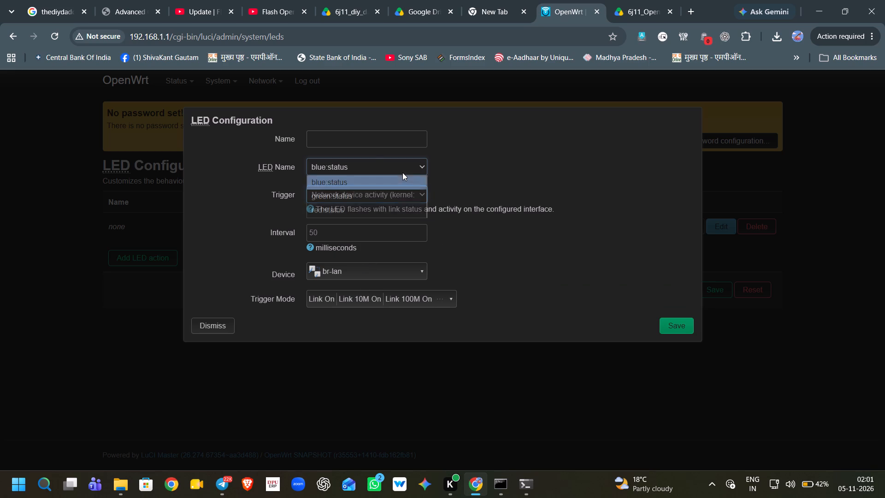
pyautogui.click(393, 196)
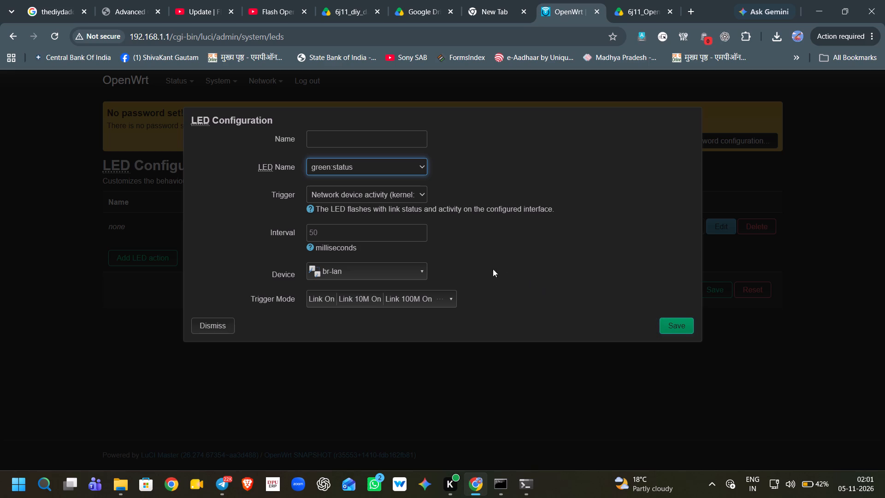
pyautogui.click(405, 231)
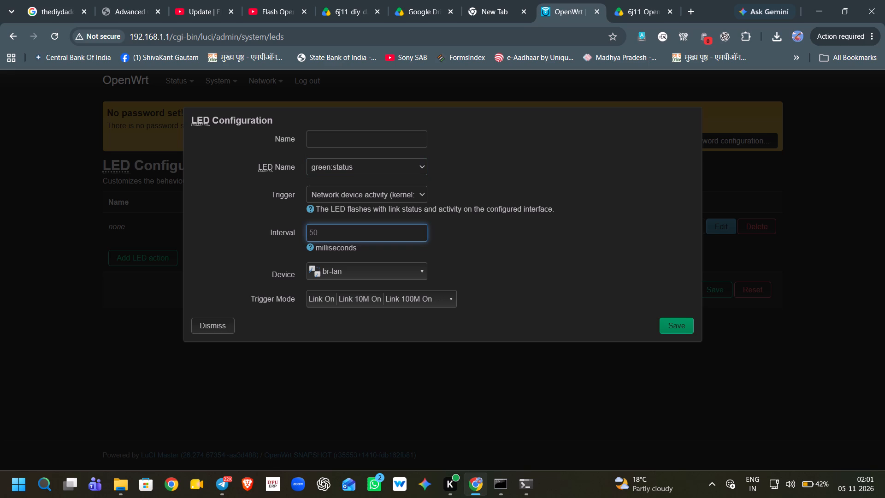
pyautogui.write('50')
pyautogui.click(686, 321)
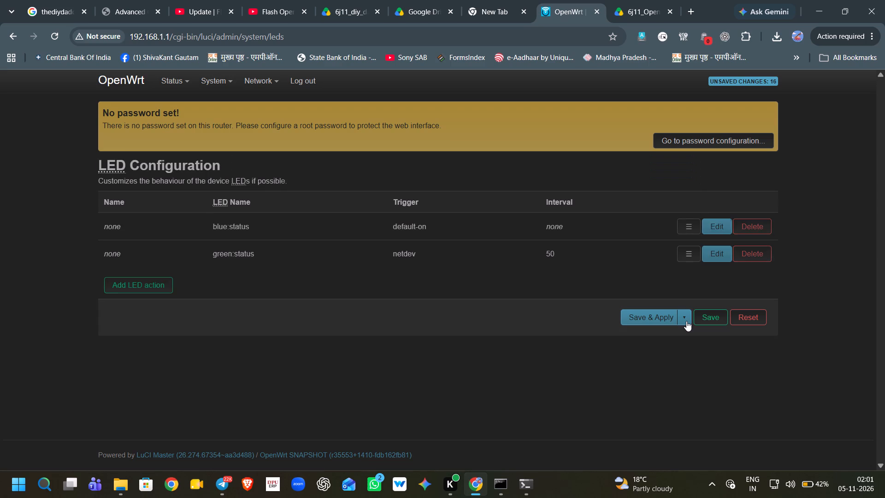
pyautogui.click(649, 318)
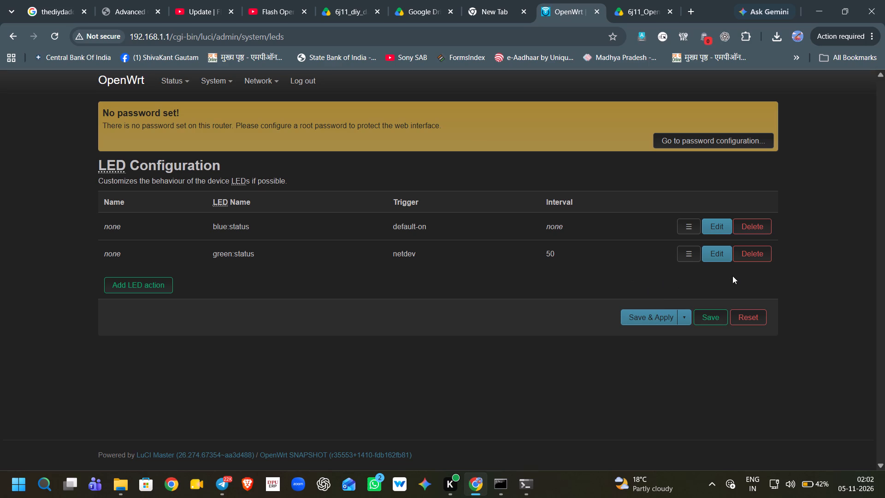
# Change the network-activity (netdev) LED action's LED to blue:status, and save and apply the change.
pyautogui.click(710, 257)
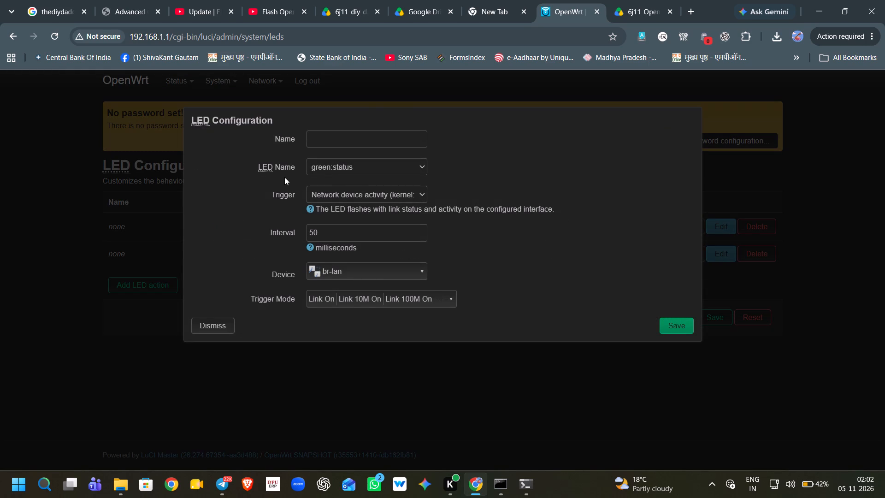
pyautogui.click(328, 163)
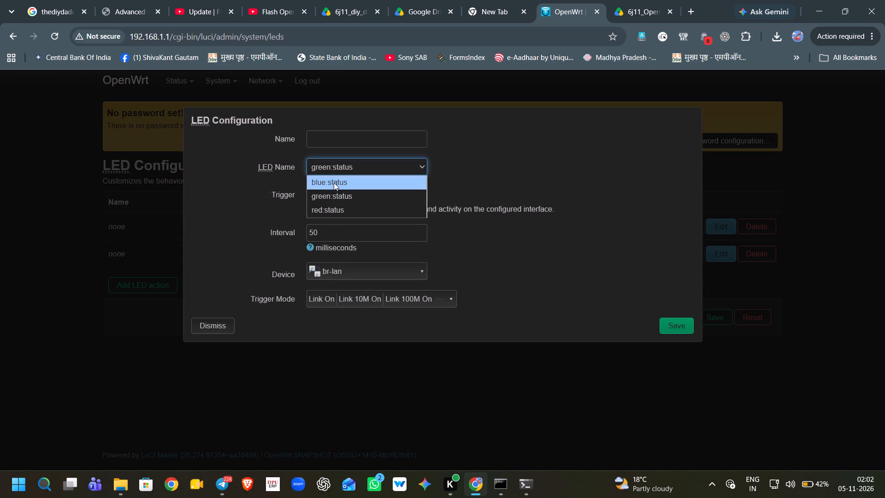
pyautogui.click(334, 183)
pyautogui.click(676, 328)
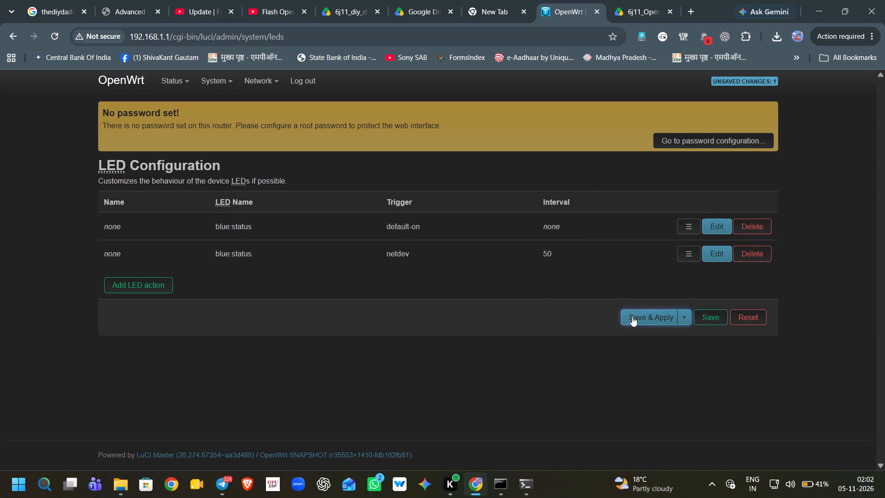
pyautogui.click(632, 316)
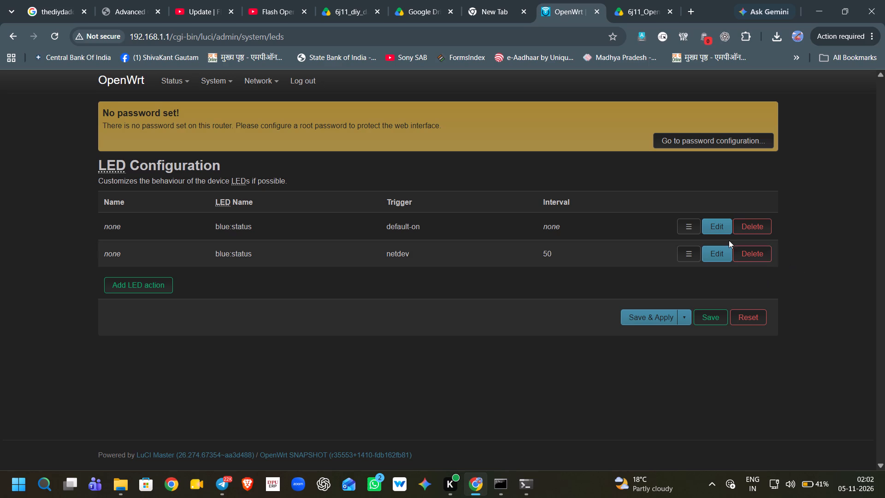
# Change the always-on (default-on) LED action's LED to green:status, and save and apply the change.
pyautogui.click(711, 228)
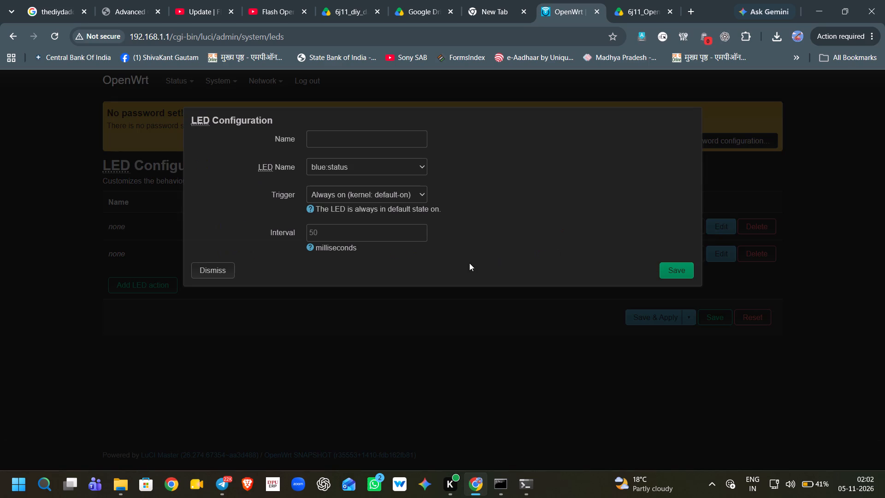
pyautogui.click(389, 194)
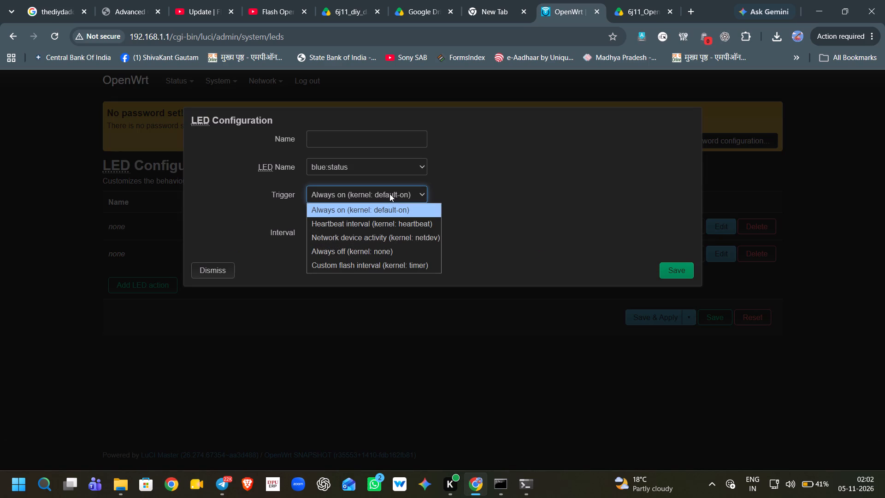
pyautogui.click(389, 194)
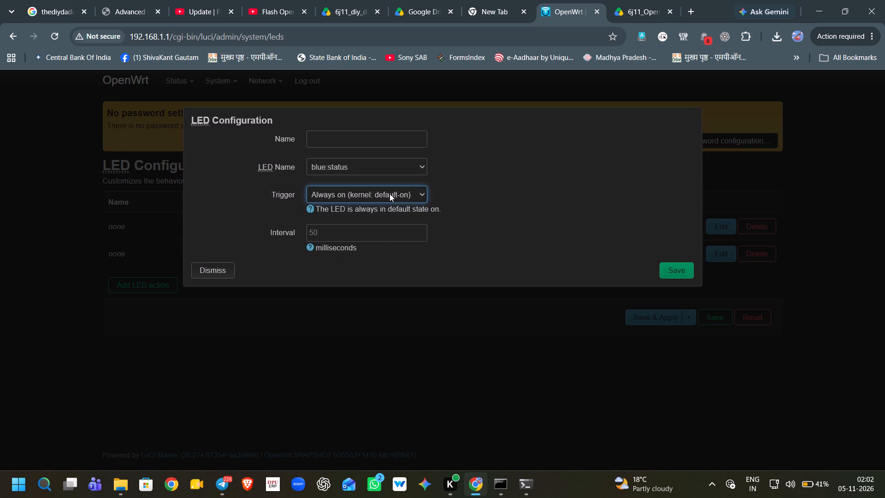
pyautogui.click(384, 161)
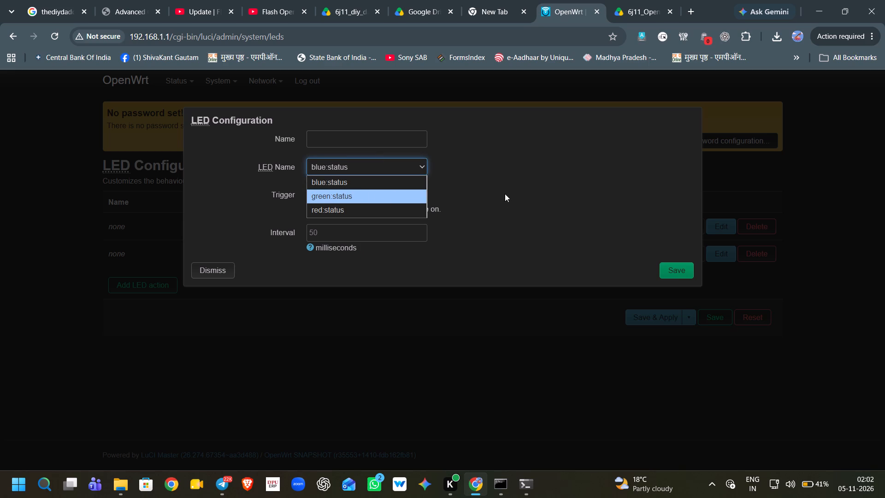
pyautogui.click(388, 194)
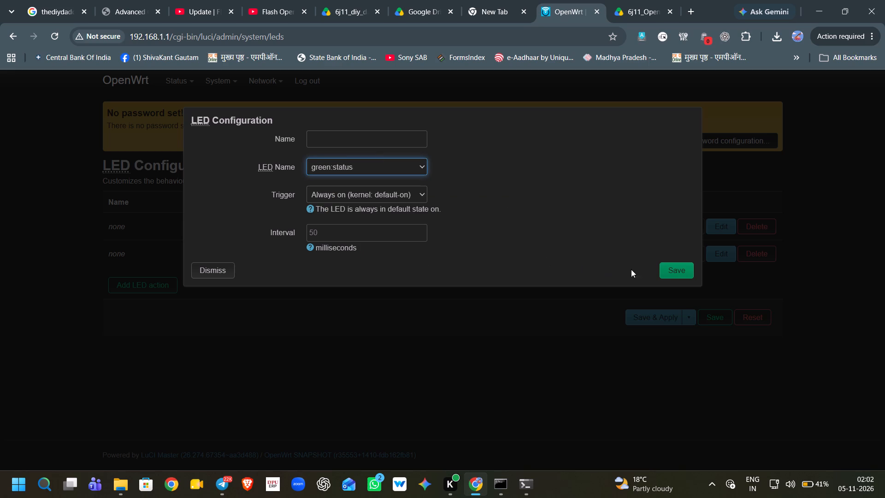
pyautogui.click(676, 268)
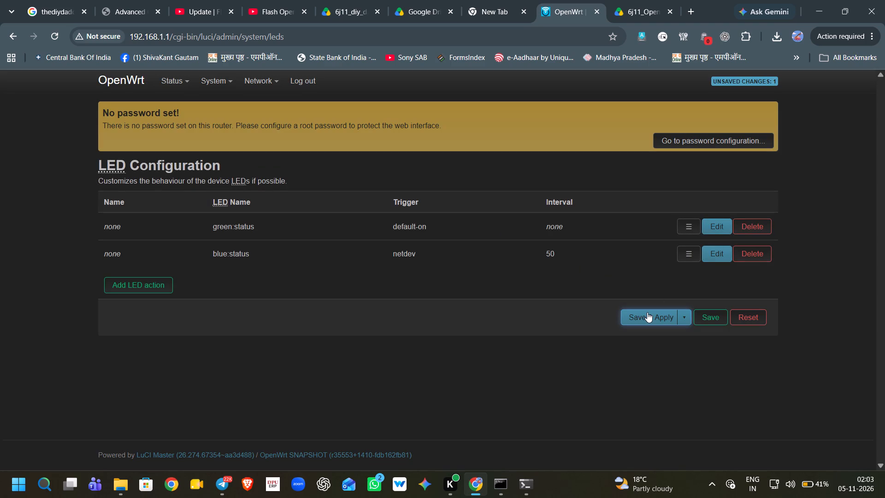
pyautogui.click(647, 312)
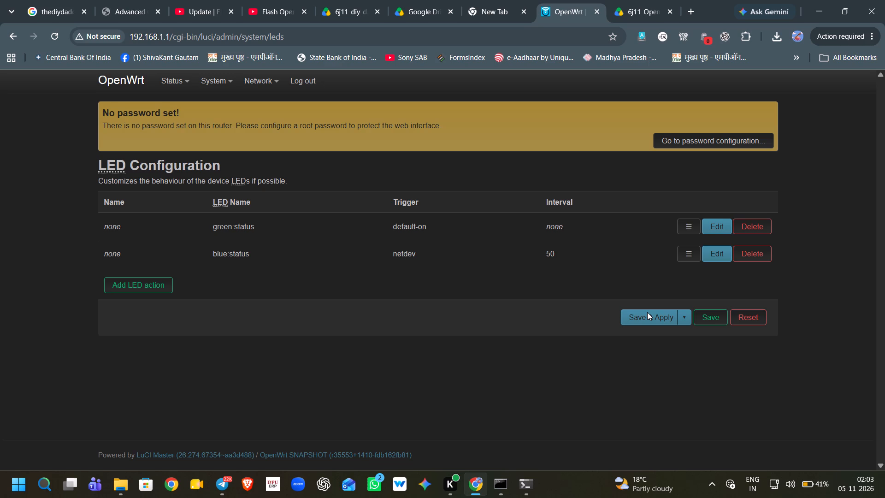
# Delete the always-on (default-on) LED action, and save and apply the LED configuration.
pyautogui.click(748, 231)
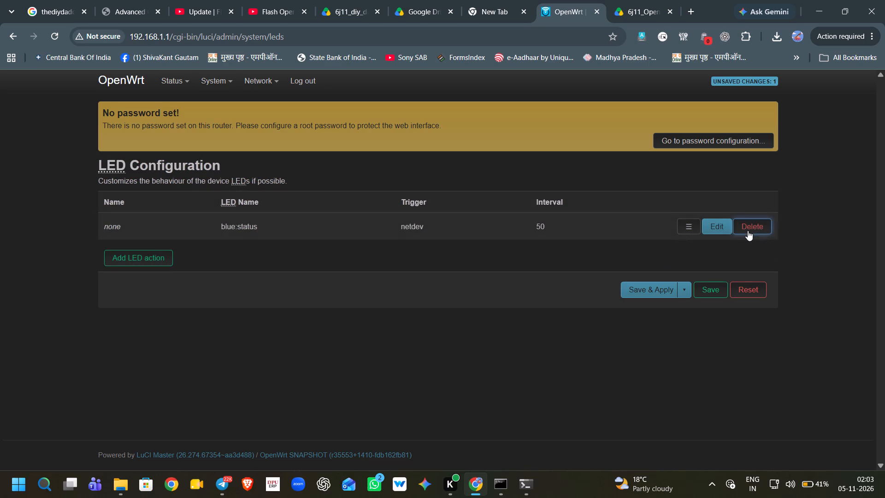
pyautogui.click(652, 287)
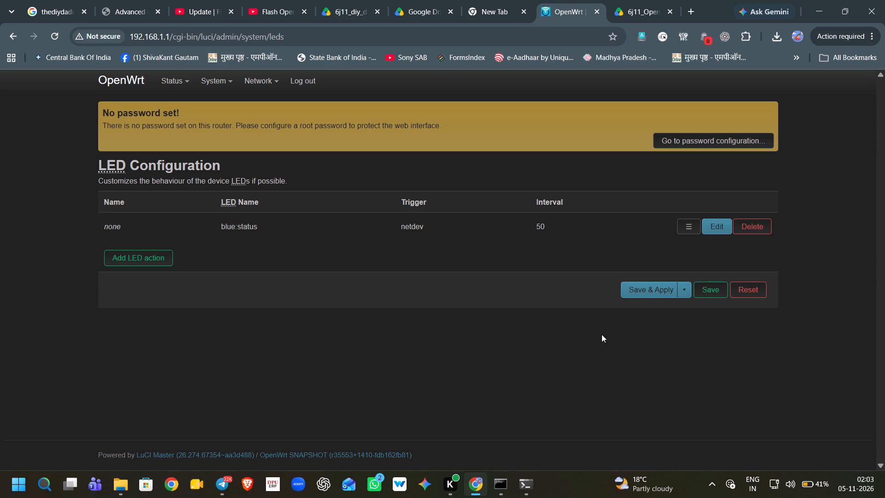
pyautogui.scroll(-3, 602, 334)
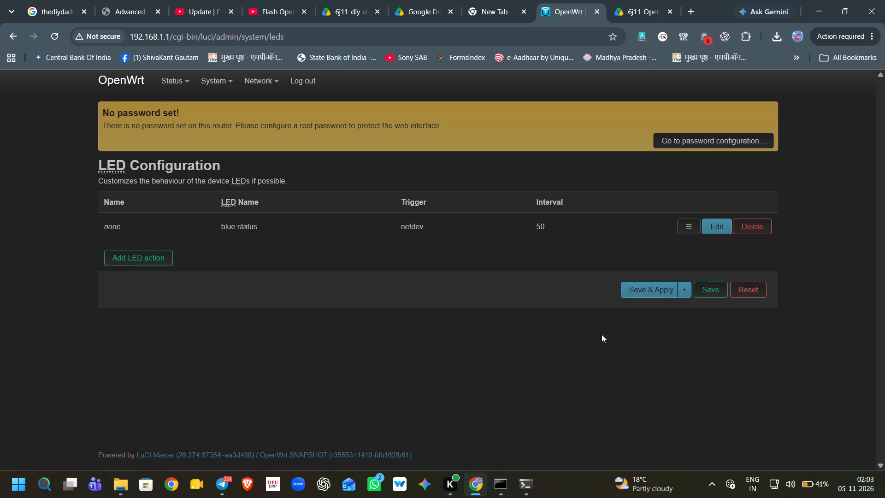
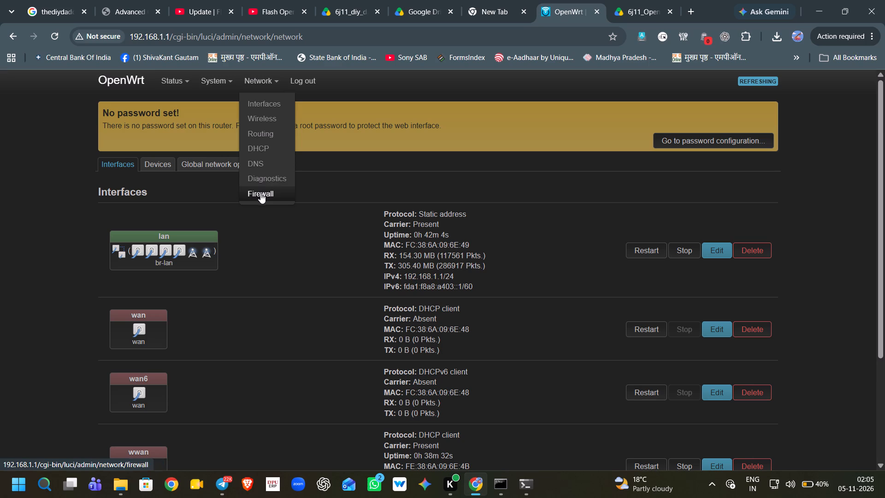
# Review the router's DHCP configuration: the static and active DHCPv4 and DHCPv6 leases, the dnsmasq general settings and the odhcpd general settings.
pyautogui.click(261, 150)
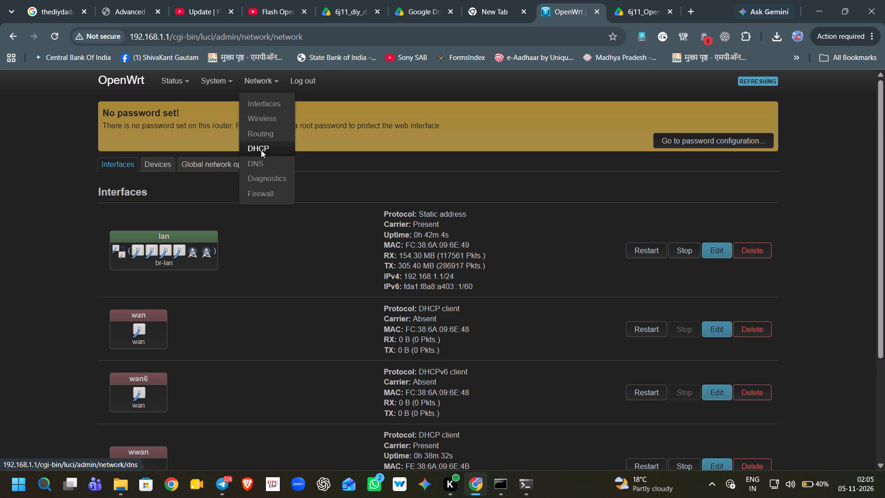
pyautogui.scroll(-1, 315, 342)
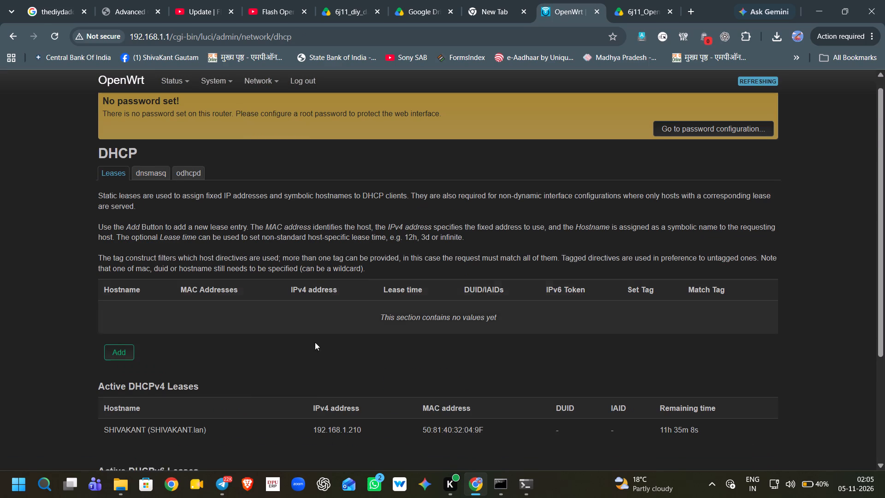
pyautogui.scroll(-2, 315, 342)
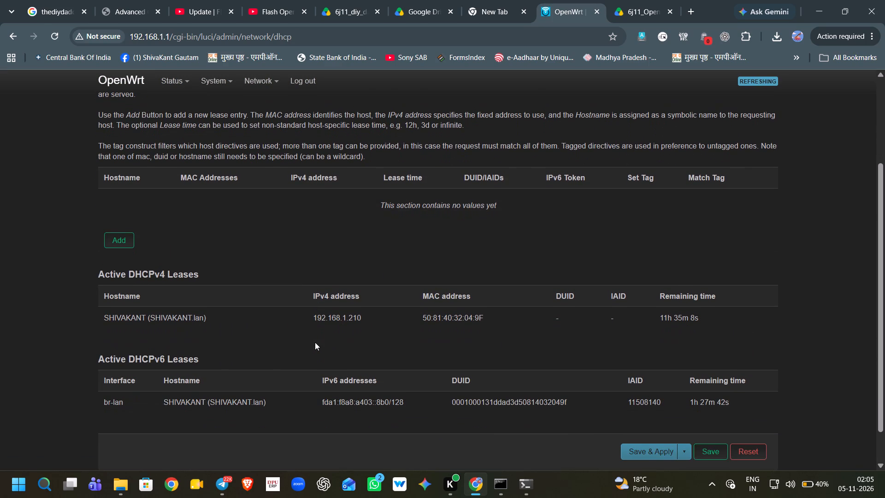
pyautogui.scroll(-1, 315, 342)
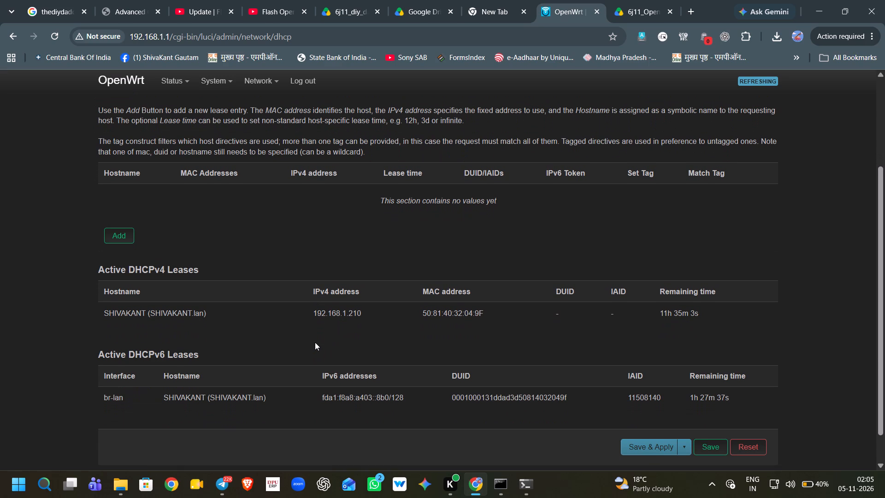
pyautogui.scroll(-3, 315, 342)
pyautogui.scroll(2, 315, 342)
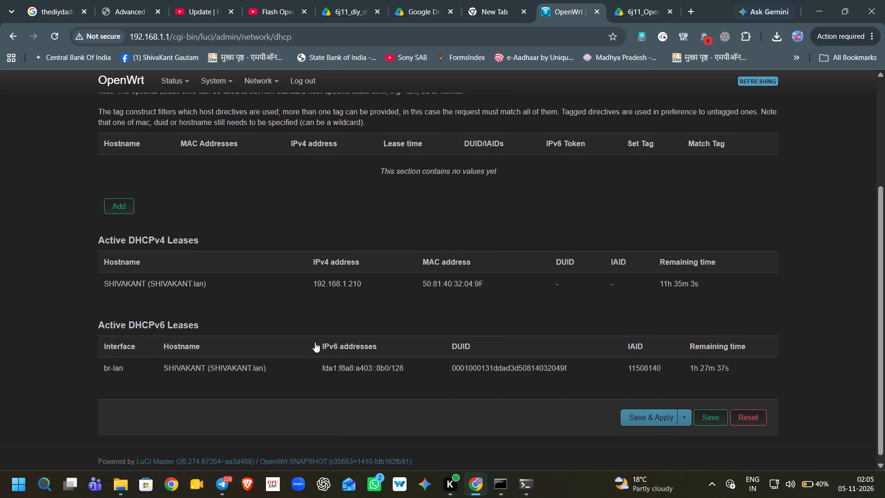
pyautogui.scroll(4, 315, 342)
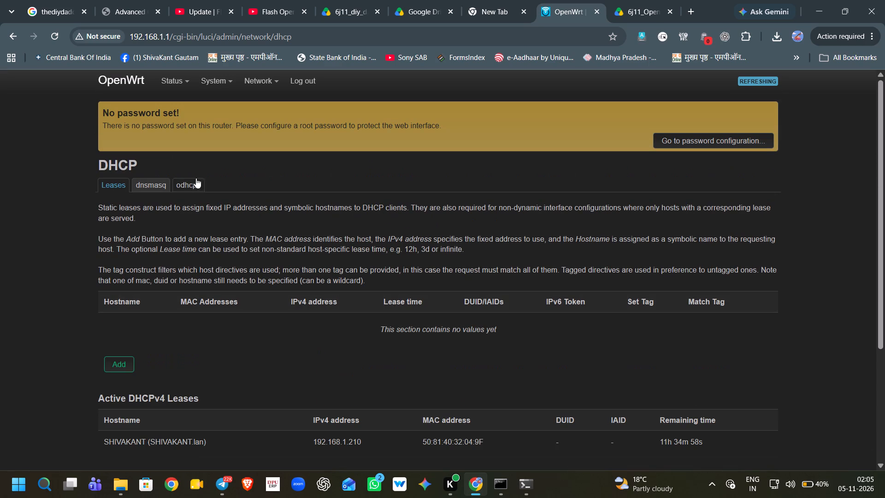
pyautogui.click(149, 190)
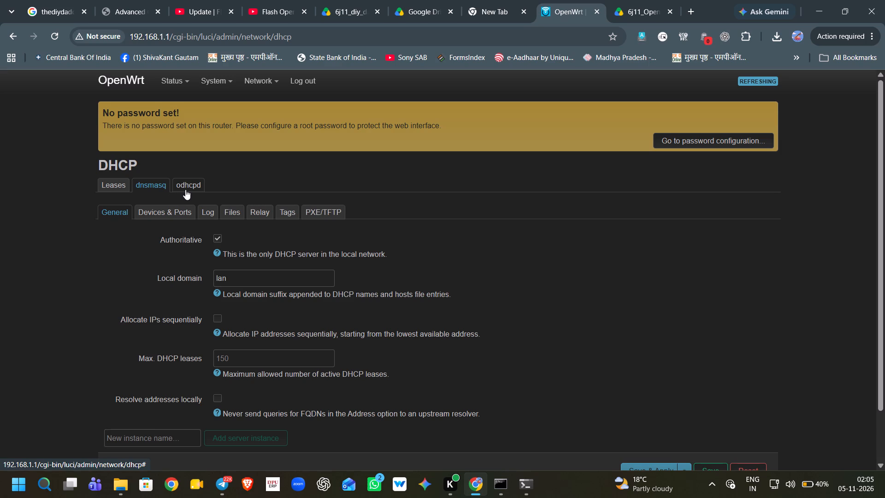
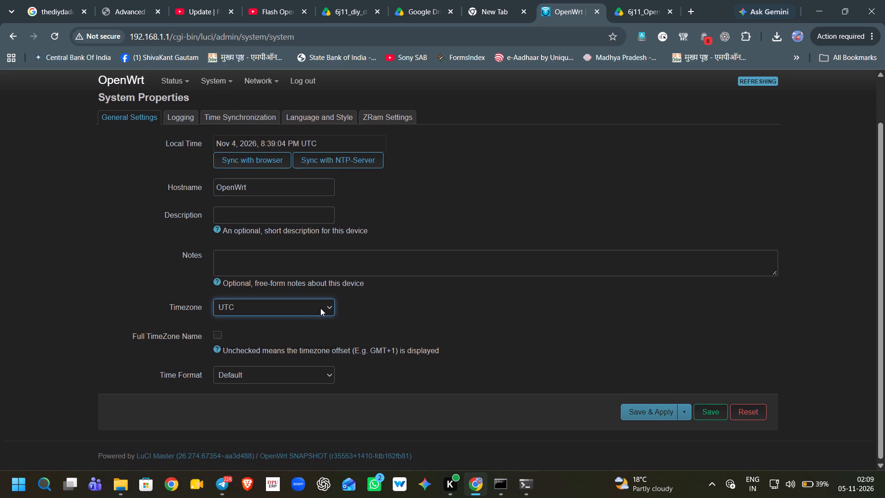
# Set the router's timezone to Asia/Kolkata in the general system settings, then save and apply the change.
pyautogui.scroll(-4, 295, 225)
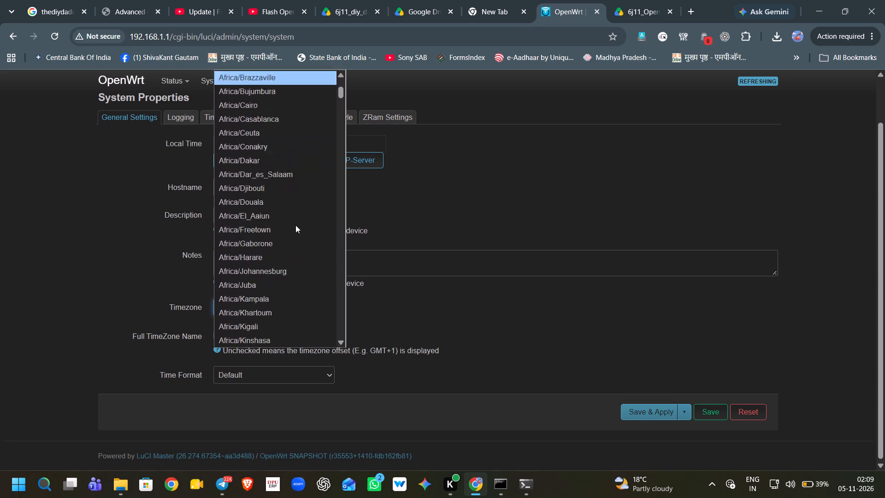
pyautogui.scroll(-13, 295, 225)
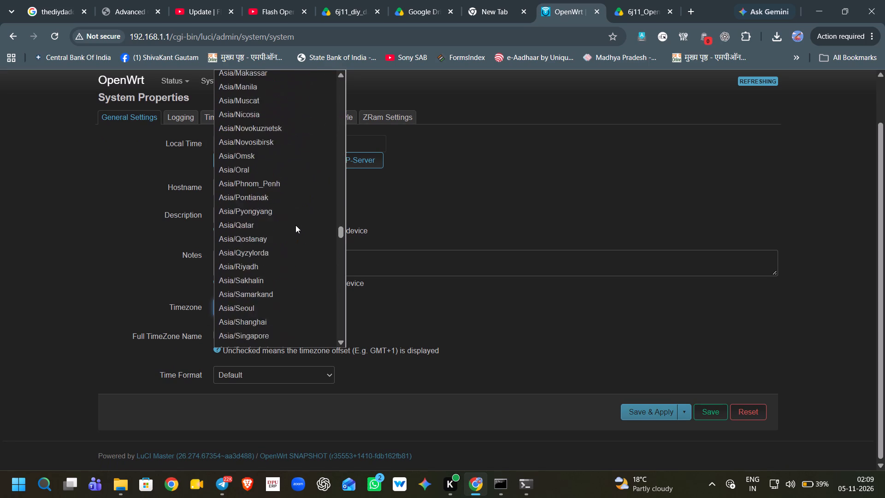
pyautogui.scroll(-2, 295, 225)
pyautogui.scroll(1, 295, 225)
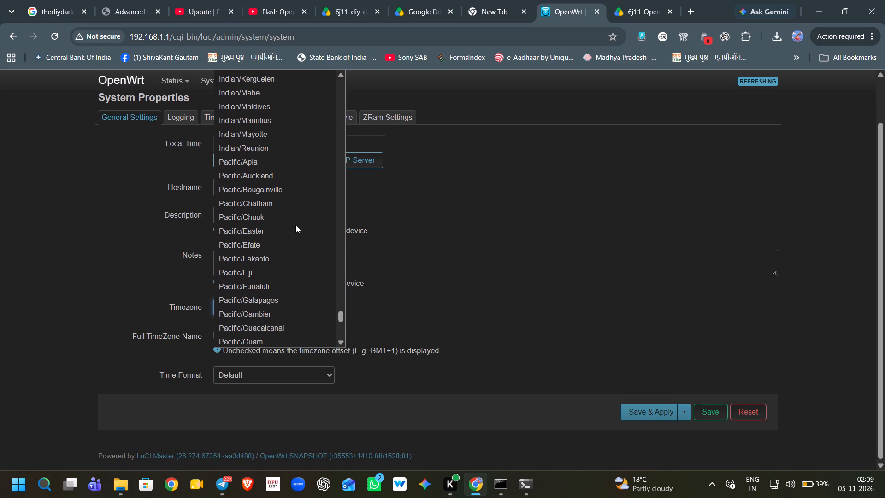
pyautogui.scroll(1, 295, 225)
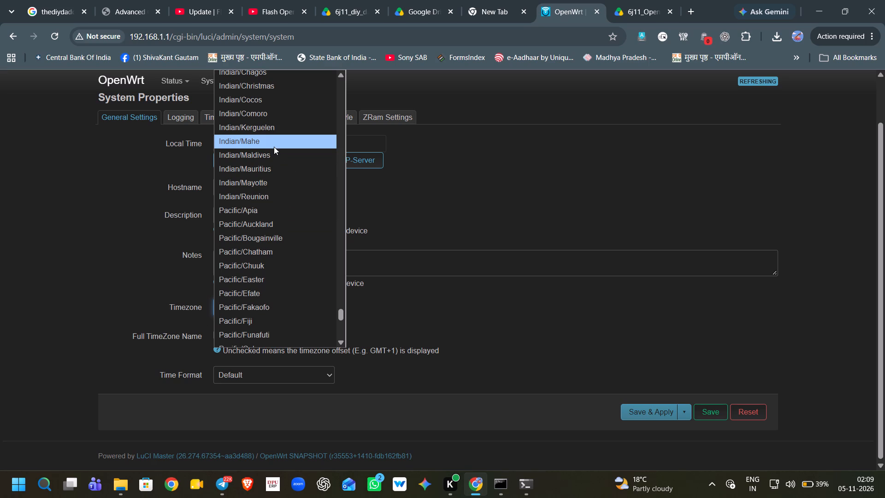
pyautogui.scroll(1, 274, 147)
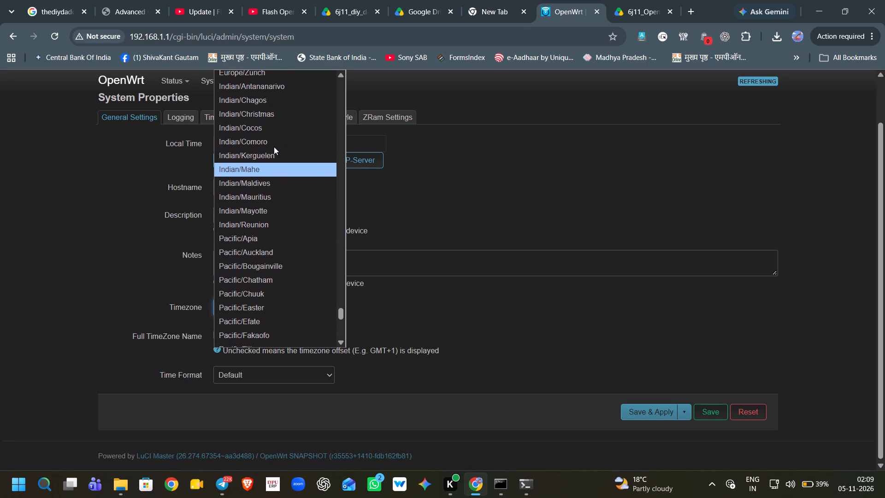
pyautogui.scroll(2, 274, 147)
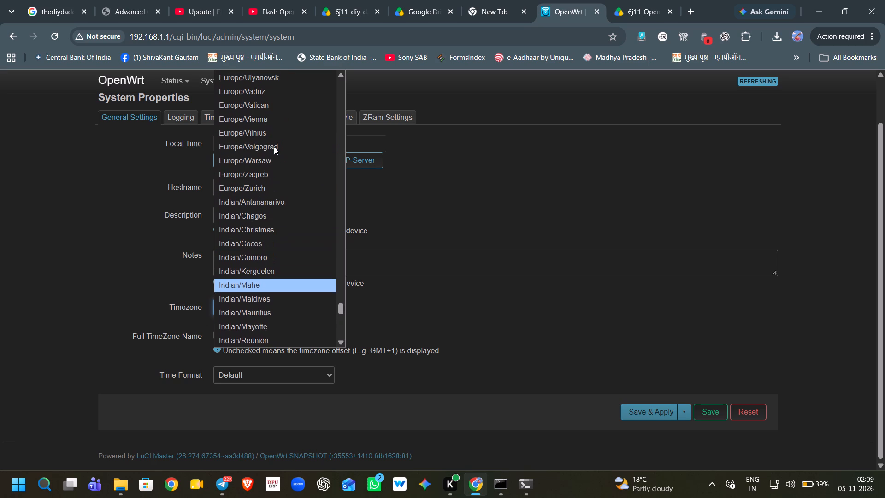
pyautogui.scroll(-2, 274, 147)
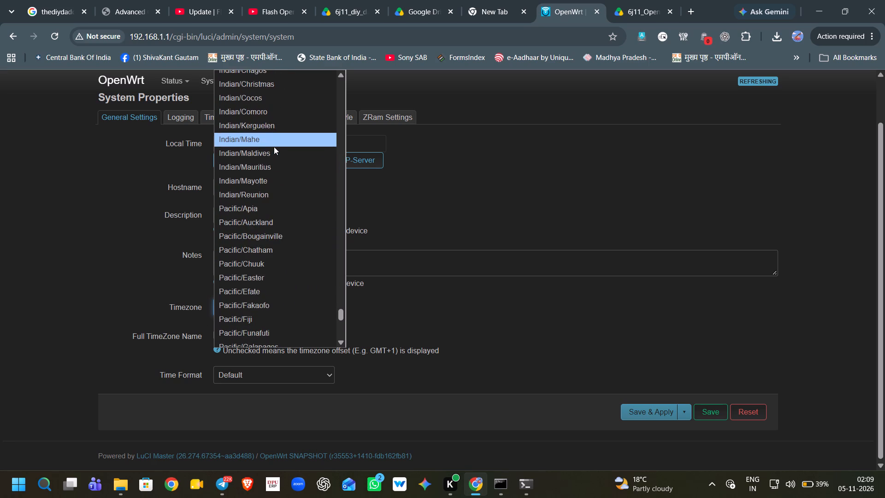
pyautogui.scroll(-5, 274, 147)
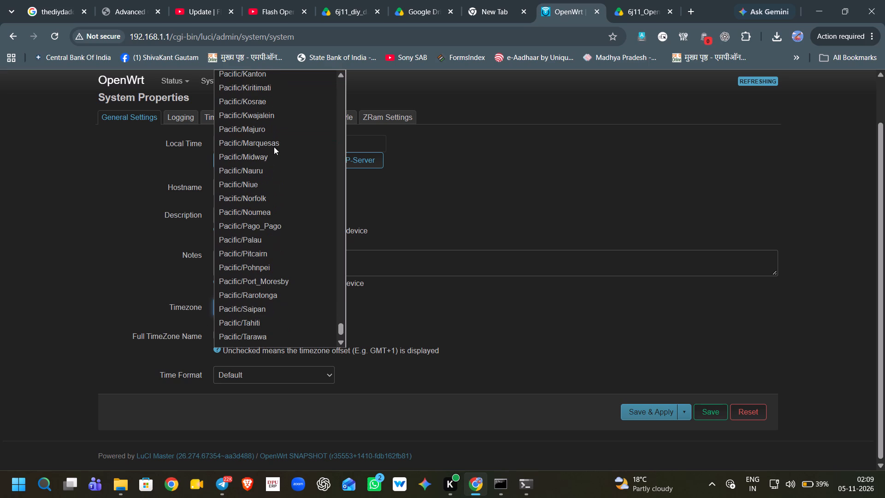
pyautogui.scroll(-1, 274, 147)
pyautogui.scroll(3, 274, 147)
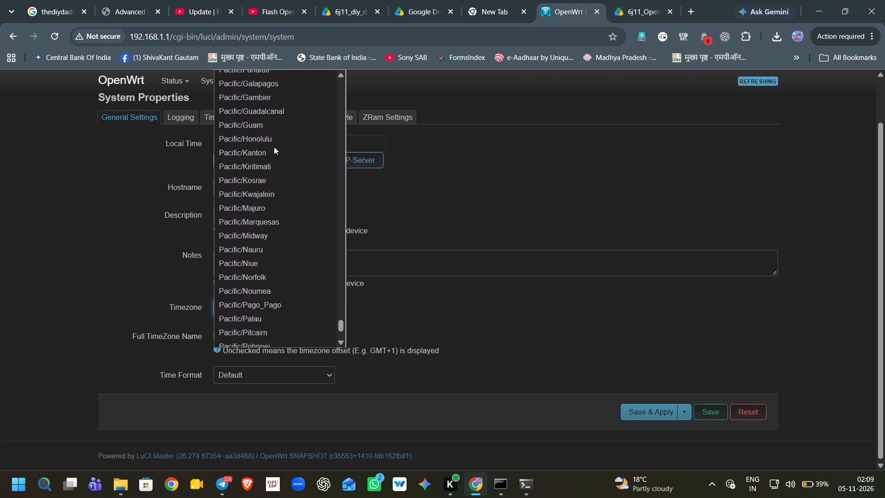
pyautogui.scroll(4, 274, 147)
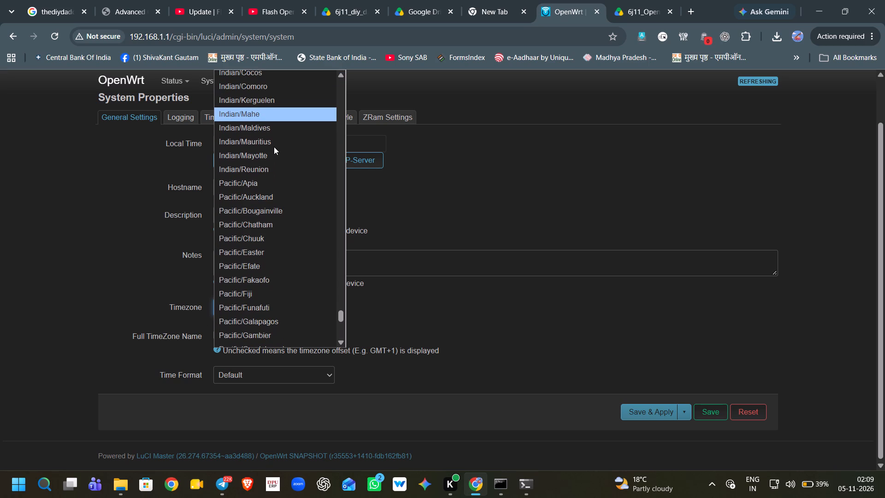
pyautogui.scroll(3, 274, 147)
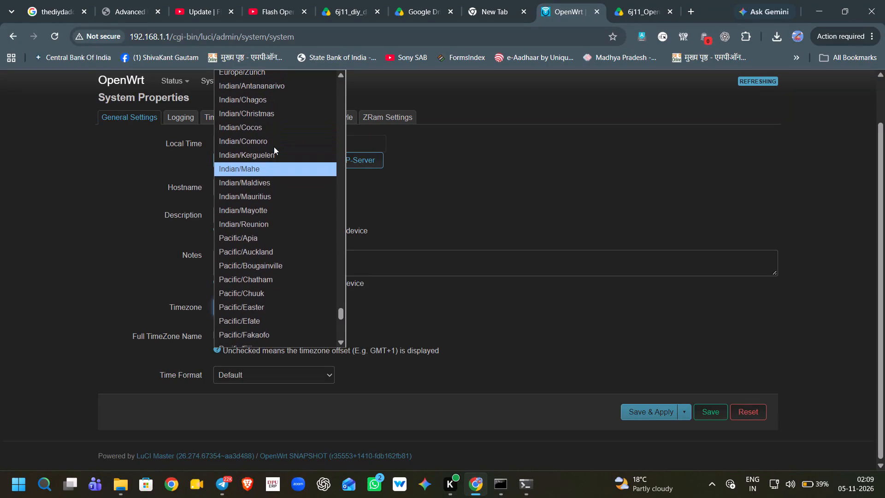
pyautogui.scroll(7, 274, 147)
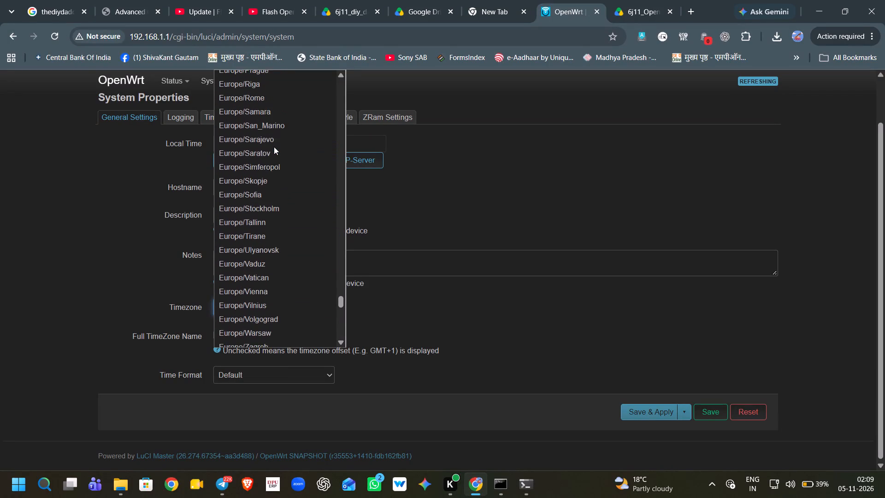
pyautogui.scroll(6, 274, 147)
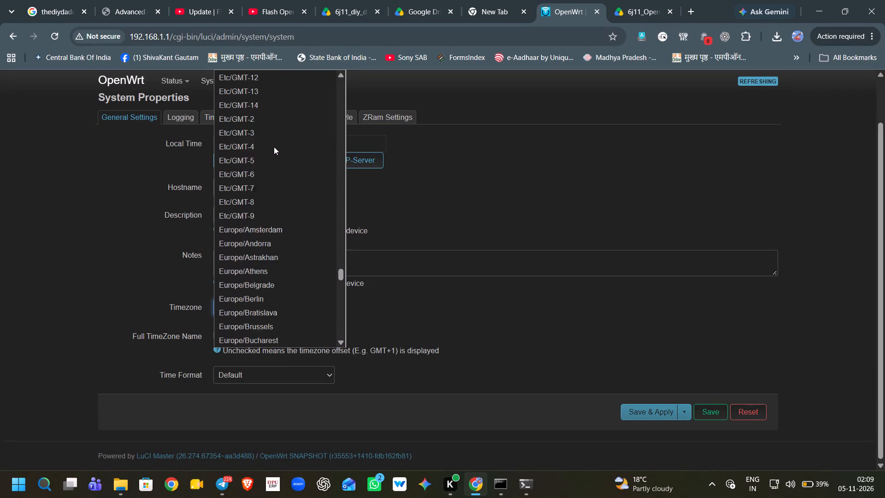
pyautogui.scroll(5, 274, 147)
pyautogui.scroll(-1, 274, 147)
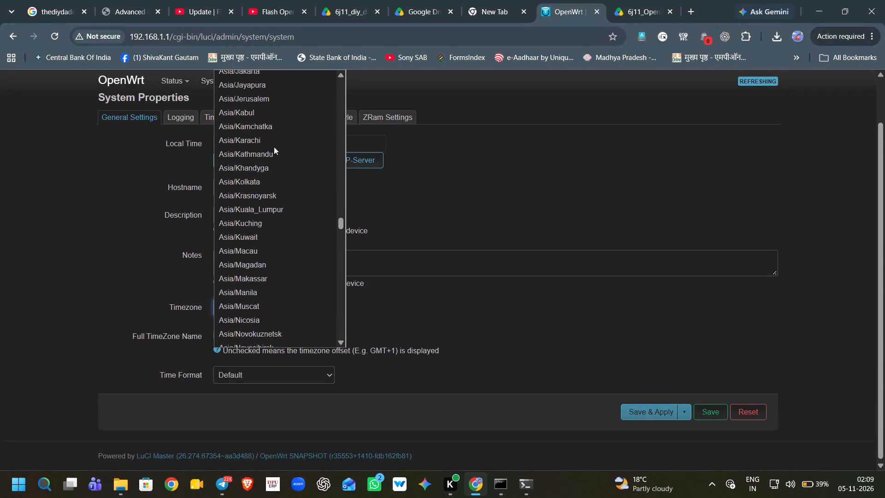
pyautogui.click(248, 185)
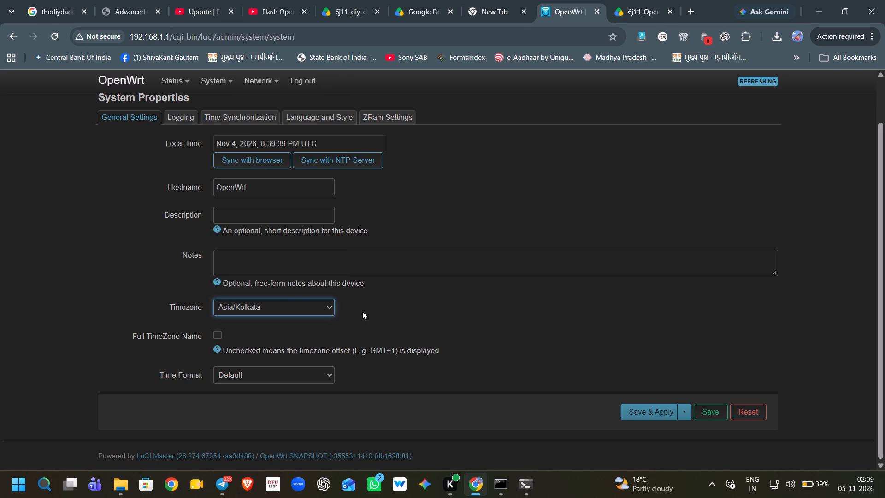
pyautogui.click(311, 306)
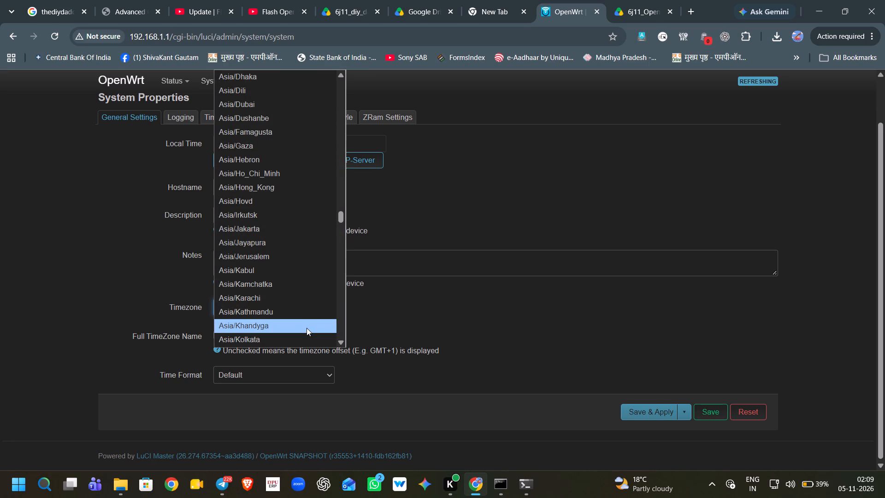
pyautogui.scroll(-1, 307, 328)
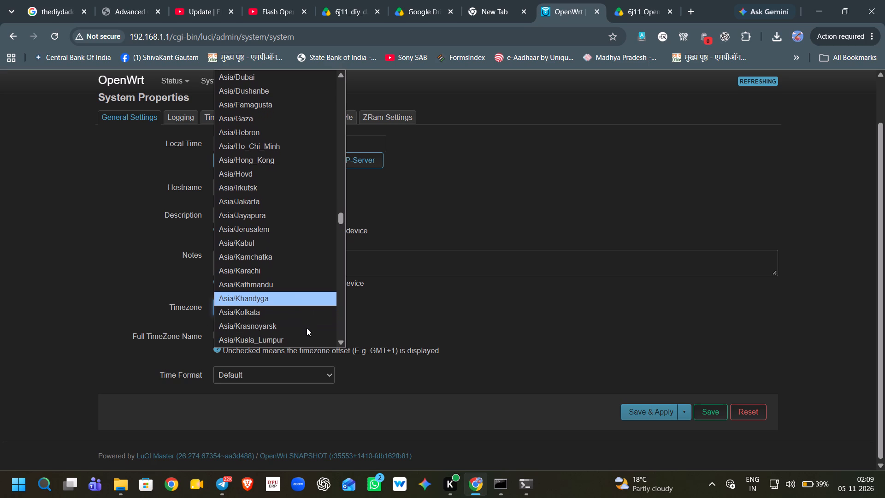
pyautogui.scroll(-1, 307, 328)
pyautogui.click(284, 291)
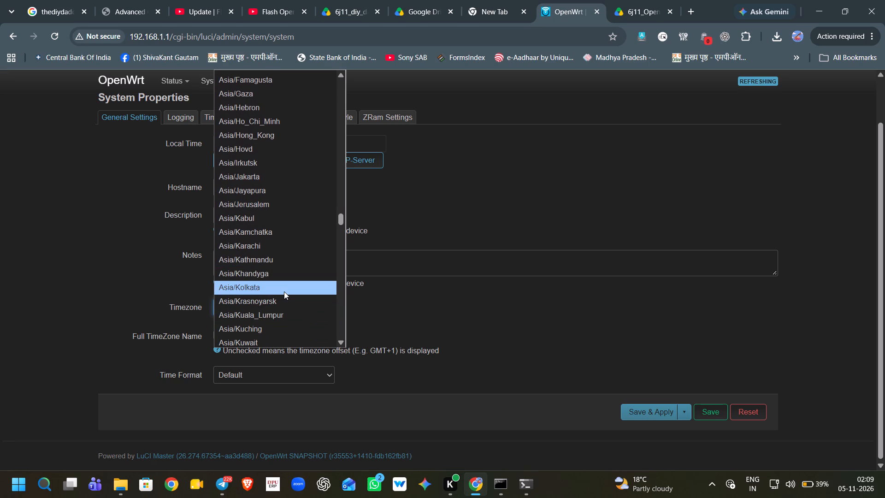
pyautogui.click(630, 412)
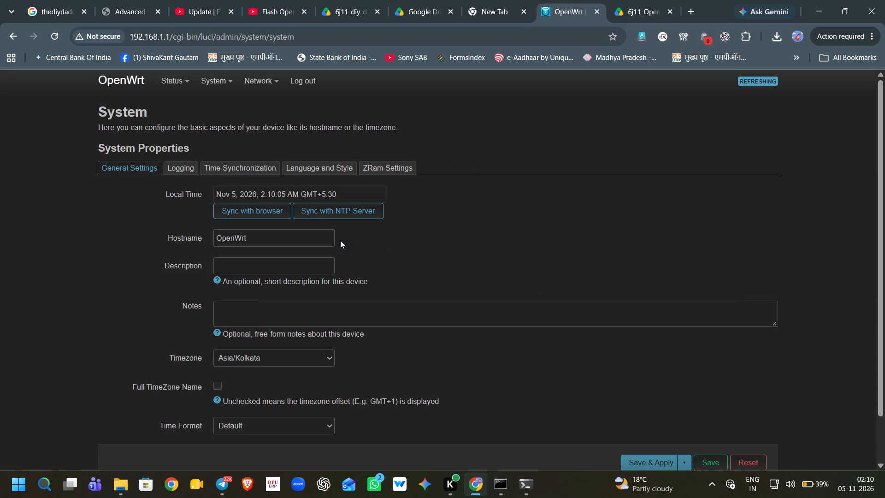
# Review the remaining system properties: logging, time synchronization, language and style, ZRam, and the general settings again.
pyautogui.click(183, 166)
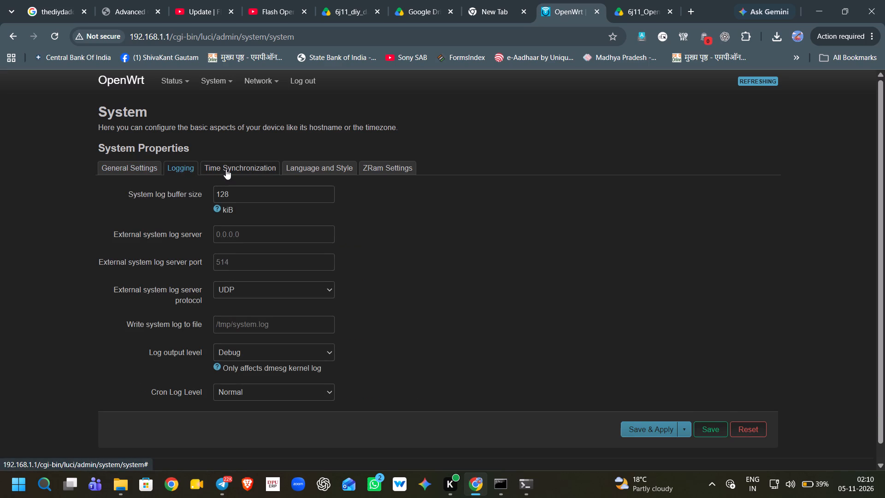
pyautogui.click(226, 169)
pyautogui.click(295, 172)
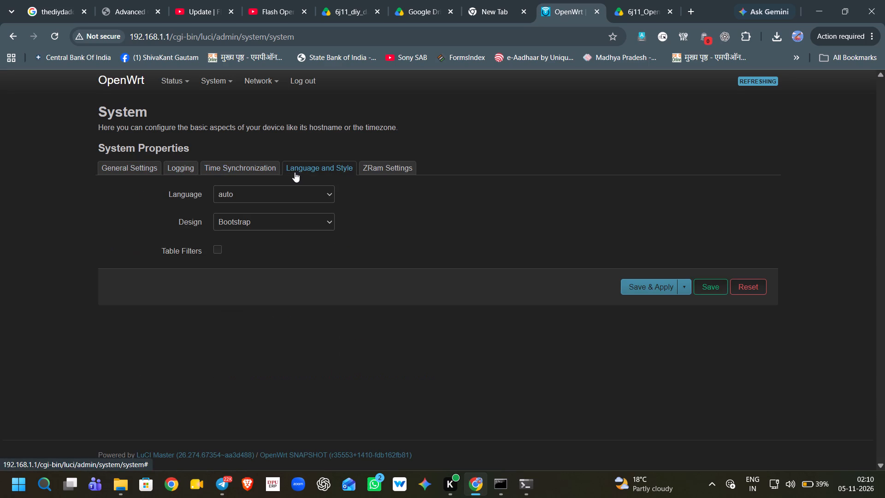
pyautogui.click(366, 174)
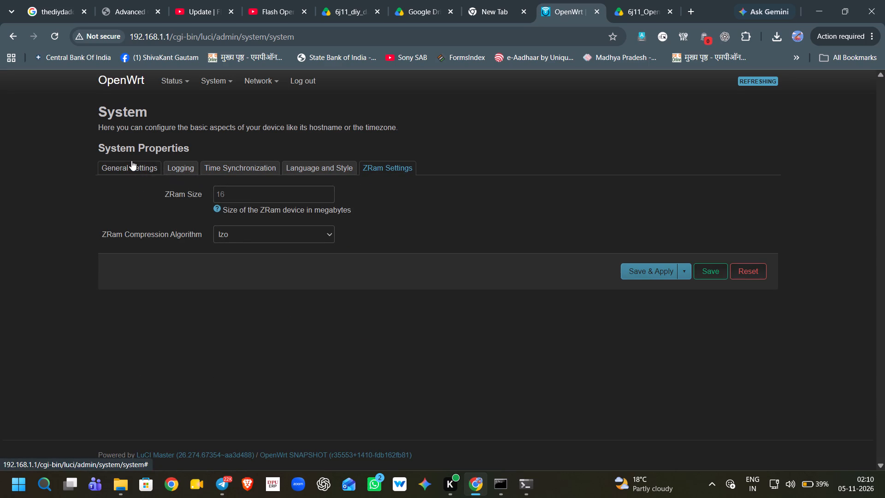
pyautogui.click(131, 160)
pyautogui.scroll(-2, 241, 243)
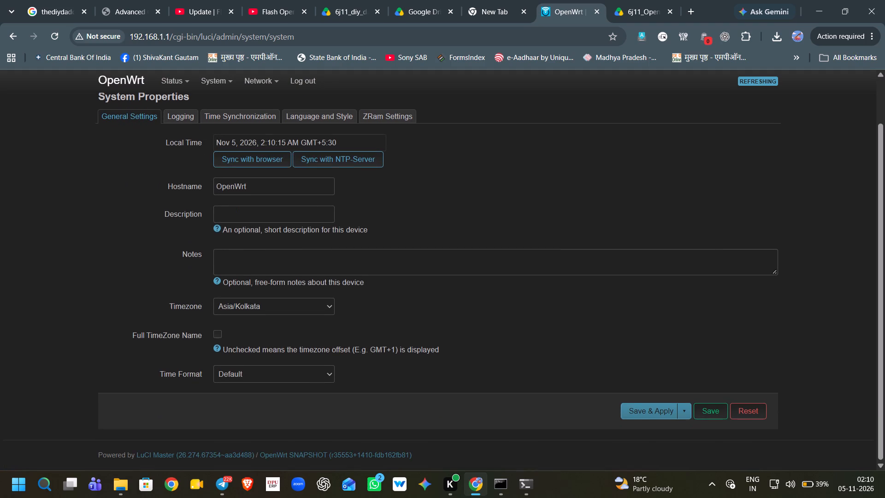
pyautogui.scroll(3, 241, 243)
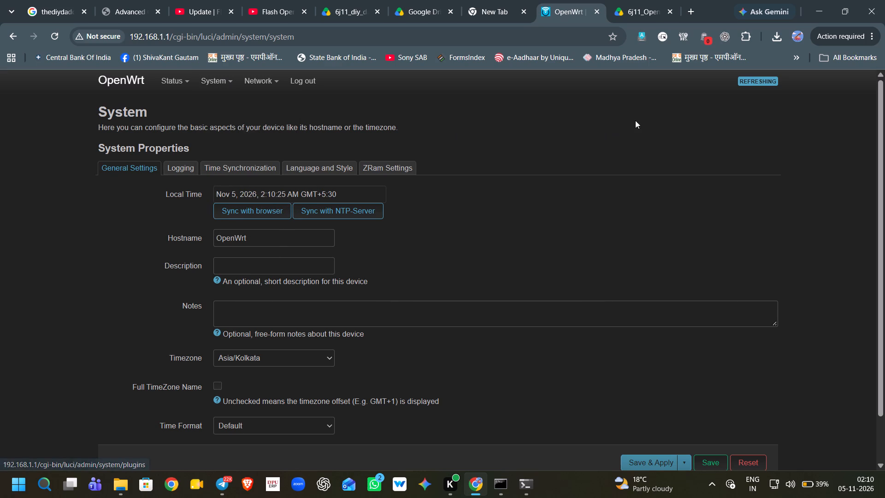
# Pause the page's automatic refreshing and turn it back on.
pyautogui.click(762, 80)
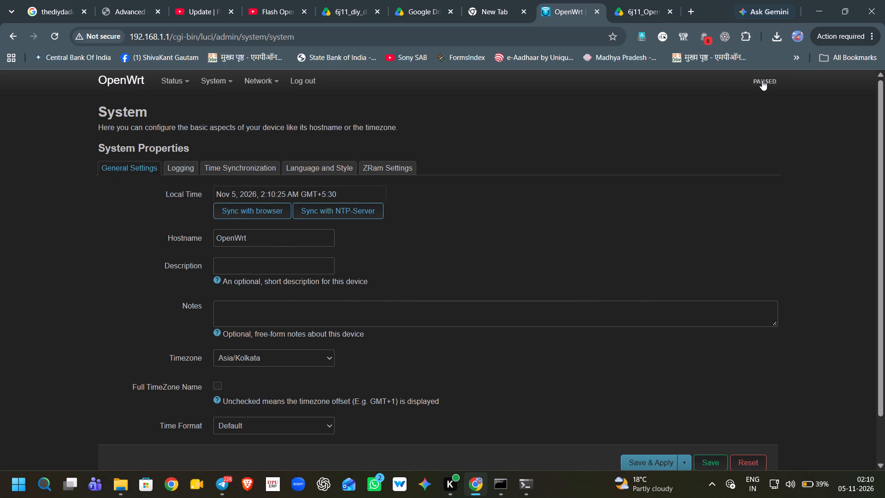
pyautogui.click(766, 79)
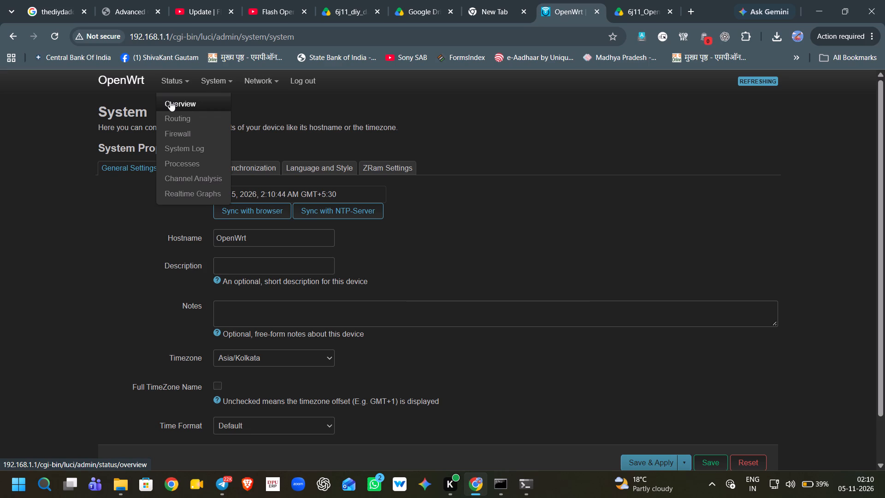
# Examine the router's status overview, including the system details, local time and memory usage.
pyautogui.click(170, 101)
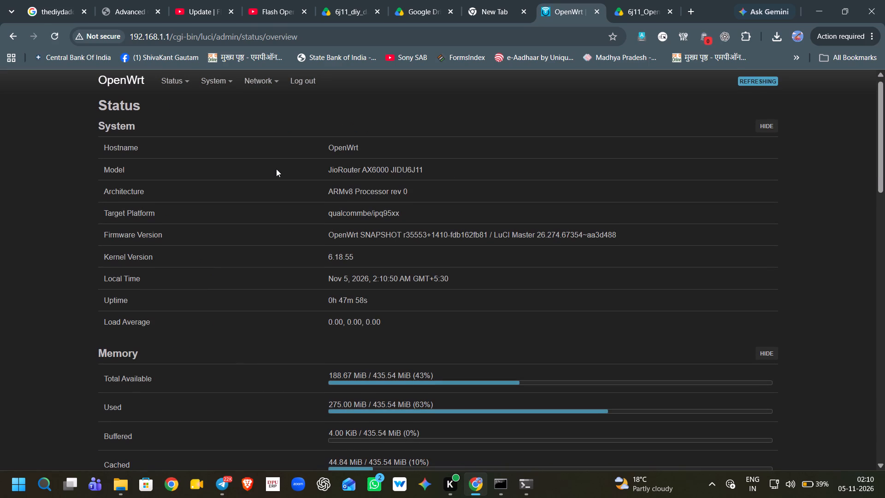
pyautogui.scroll(-1, 276, 169)
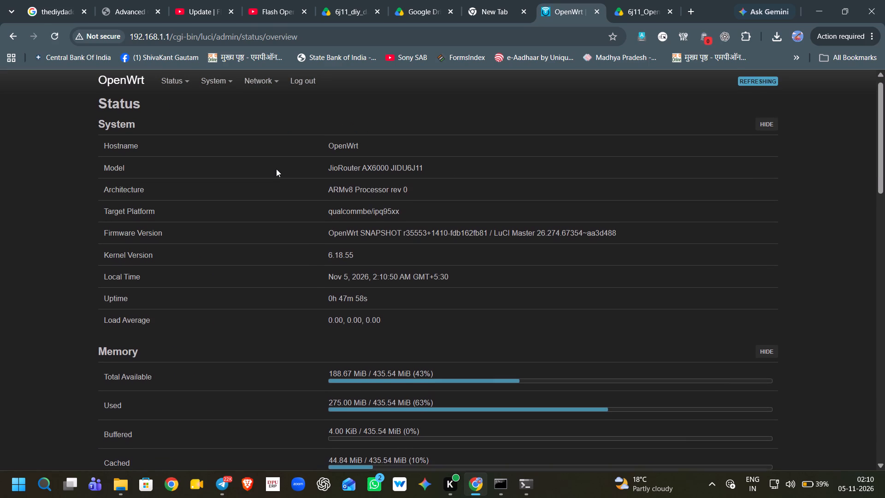
pyautogui.scroll(-2, 276, 169)
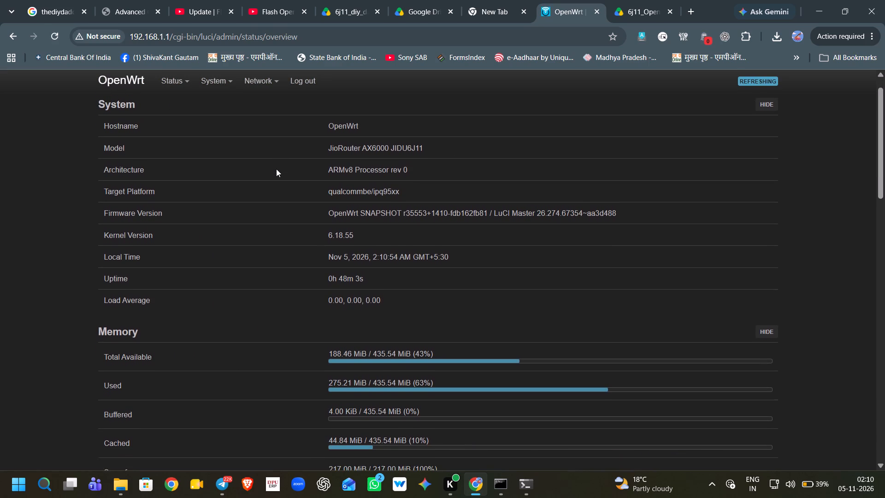
pyautogui.scroll(-3, 276, 169)
pyautogui.scroll(6, 276, 169)
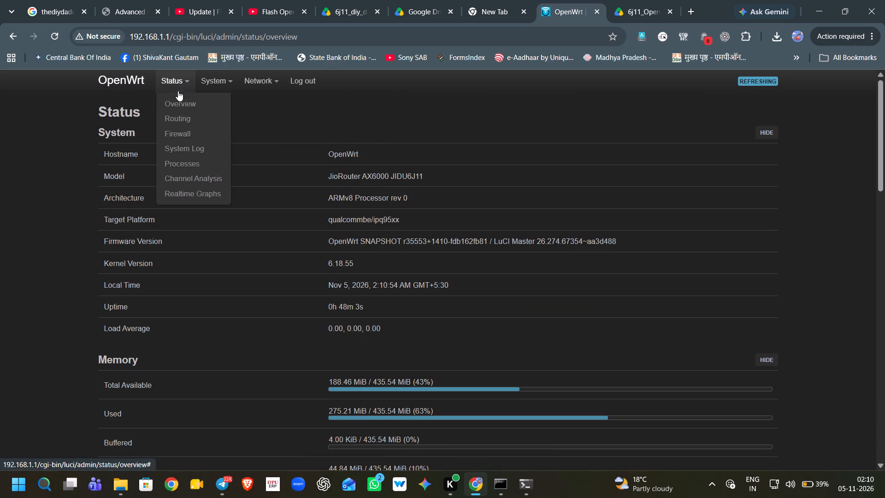
# Look through the router's firewall status, system log and running processes, and open the realtime graphs.
pyautogui.click(182, 129)
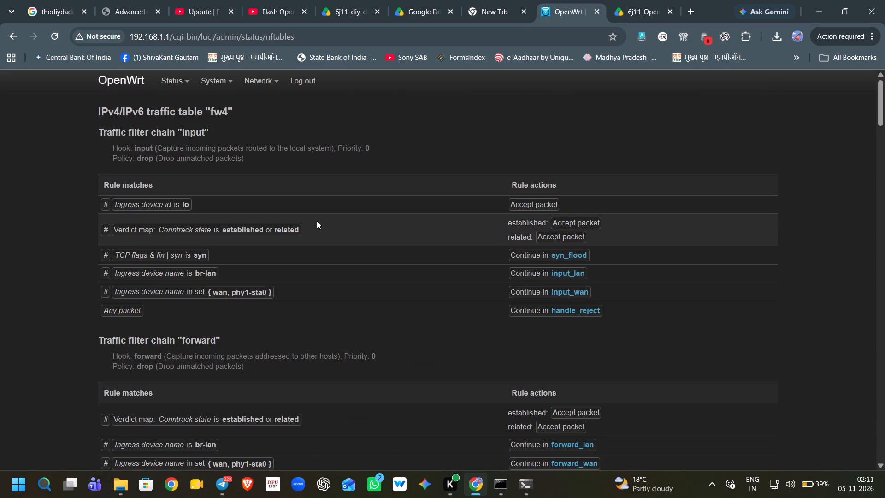
pyautogui.scroll(-5, 317, 221)
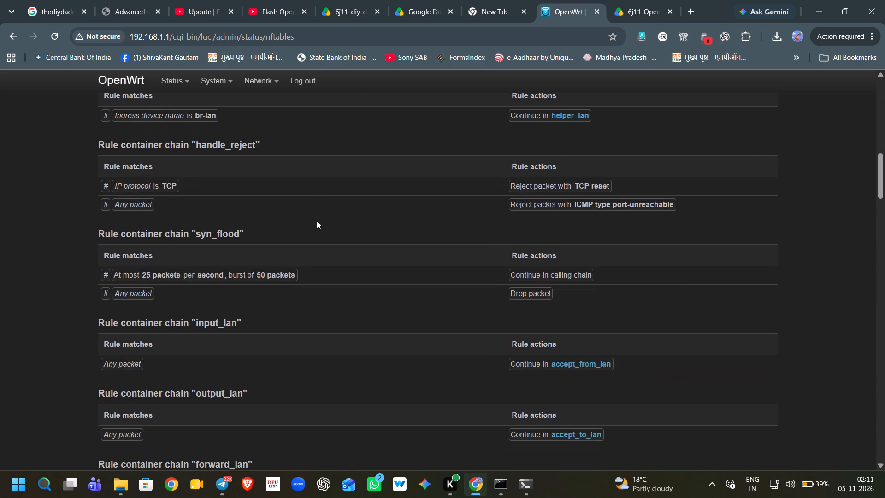
pyautogui.scroll(7, 317, 221)
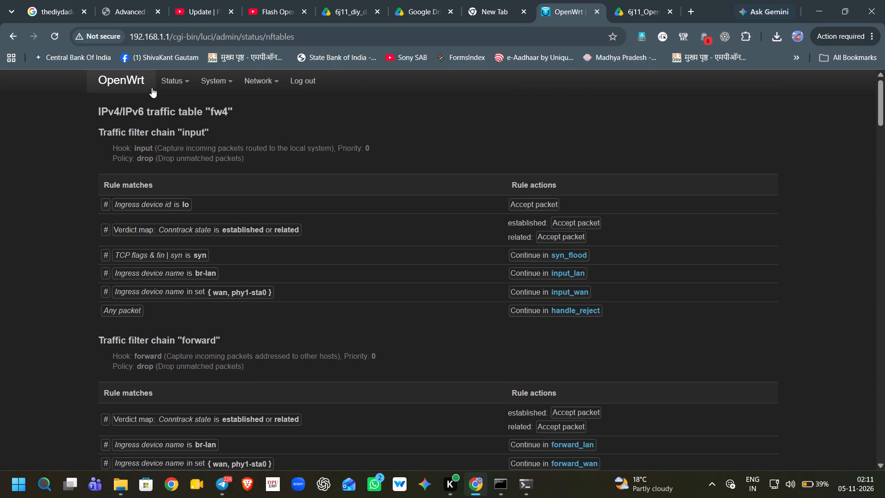
pyautogui.click(189, 148)
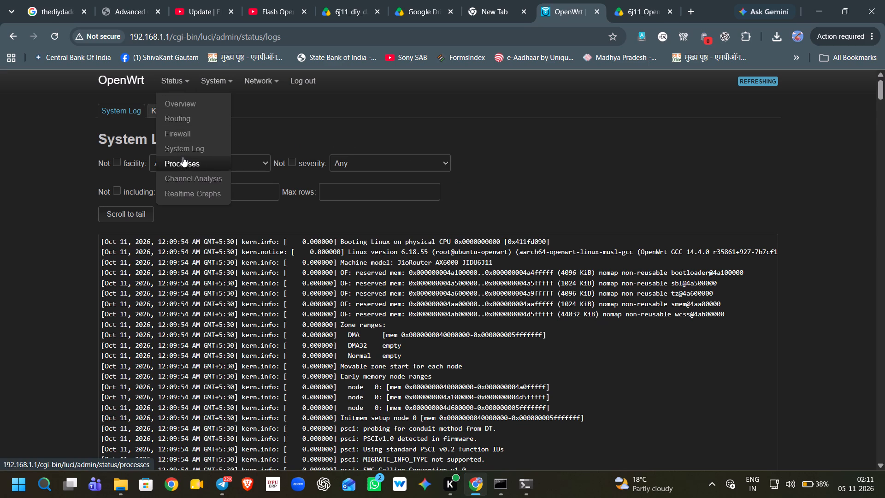
pyautogui.click(184, 158)
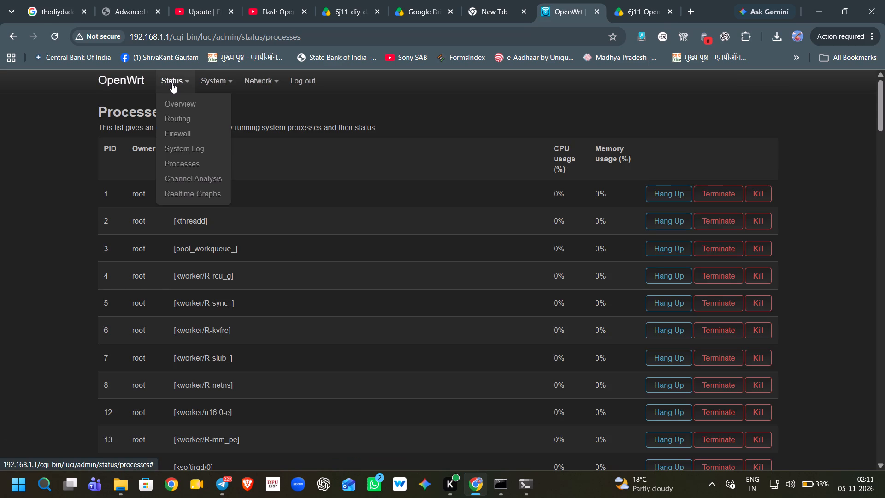
pyautogui.click(177, 189)
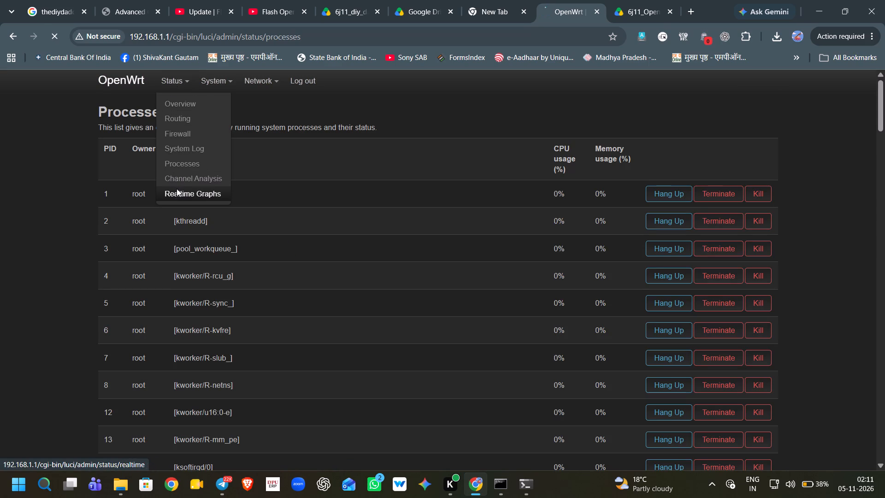
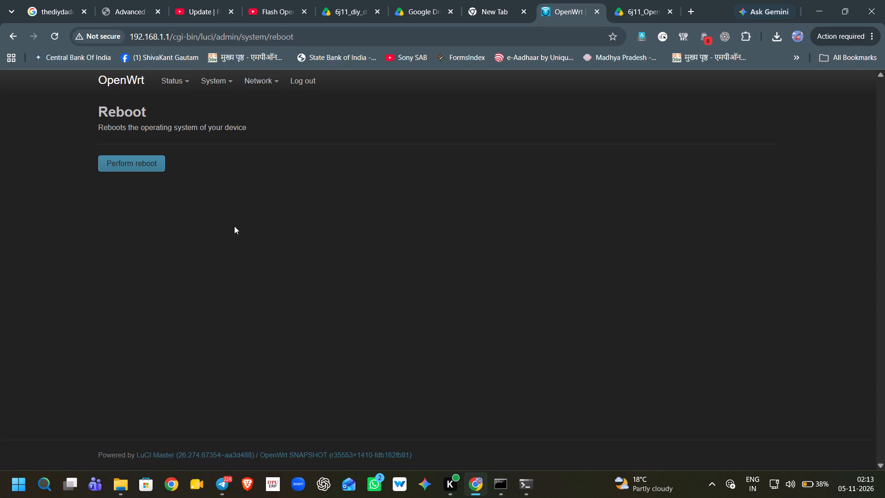
# Reboot the OpenWrt router's operating system.
pyautogui.click(147, 169)
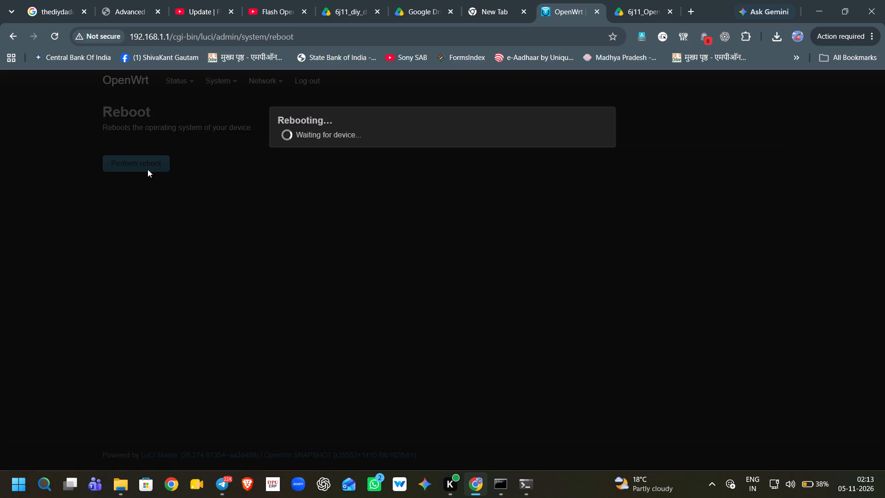
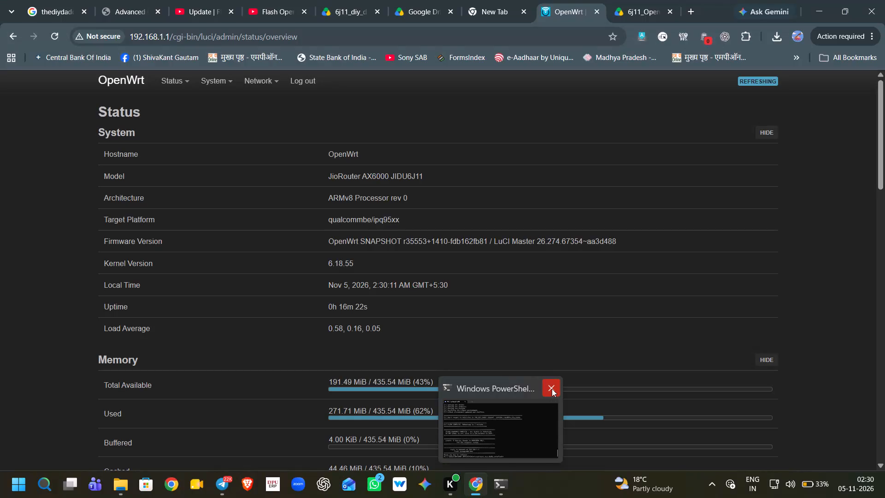
# Close the Windows PowerShell window.
pyautogui.click(552, 389)
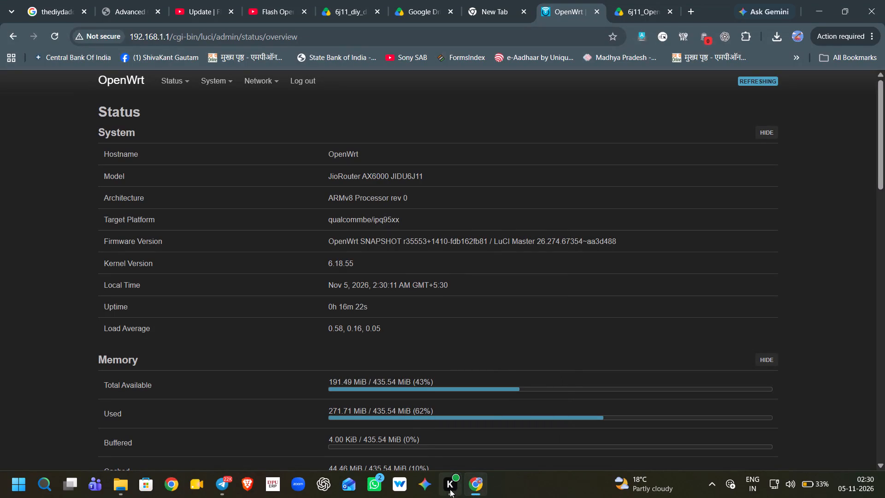
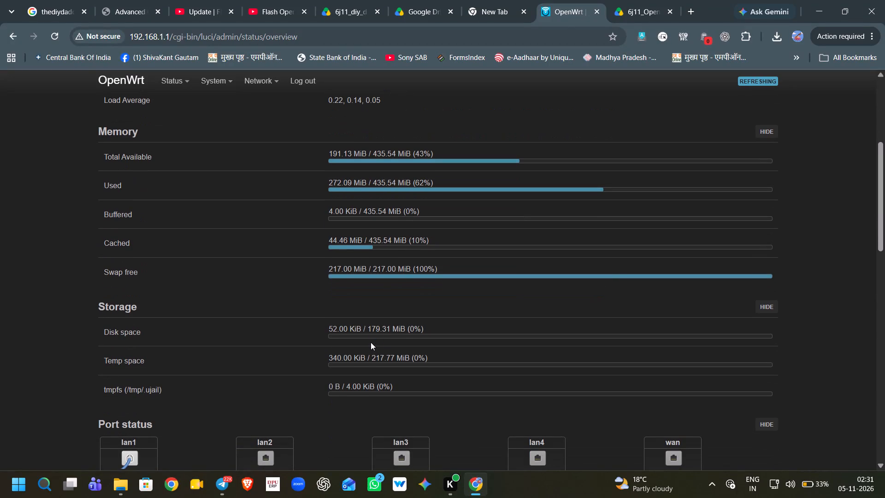
# Examine the firmware version in the System section of the router's status overview, highlighting the word SNAPSHOT.
pyautogui.scroll(8, 371, 342)
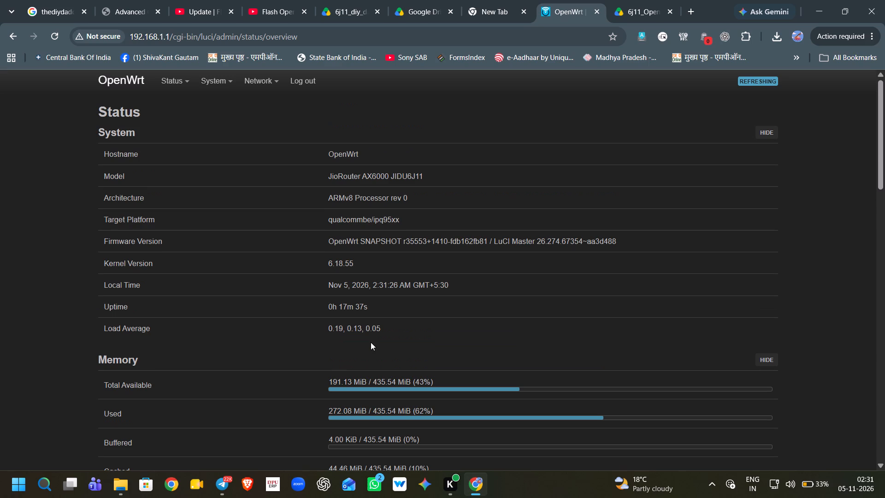
pyautogui.tripleClick(373, 243)
pyautogui.doubleClick(373, 243)
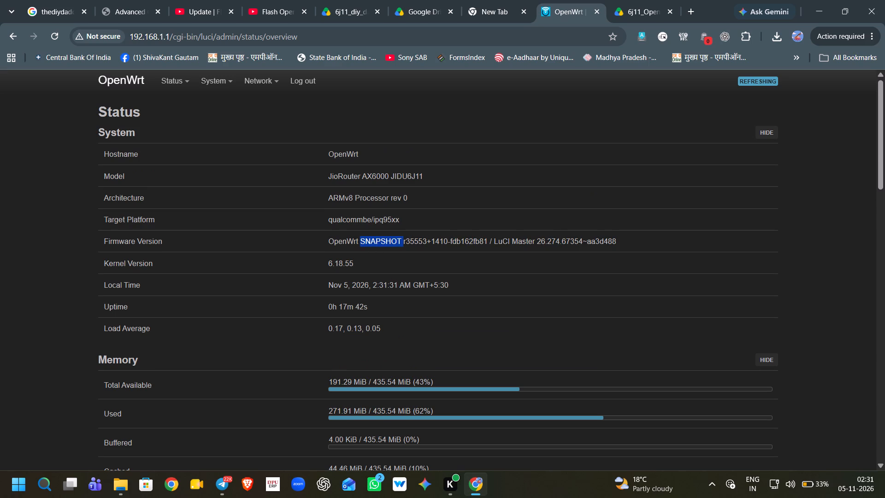
pyautogui.click(379, 260)
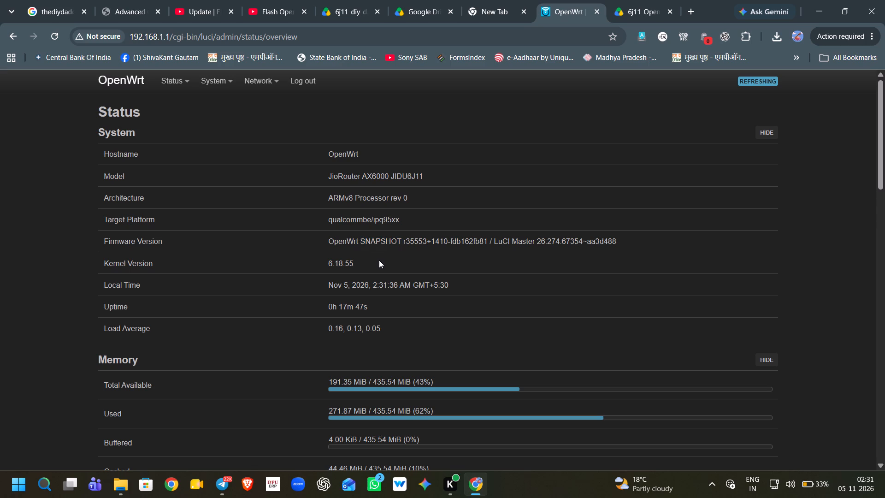
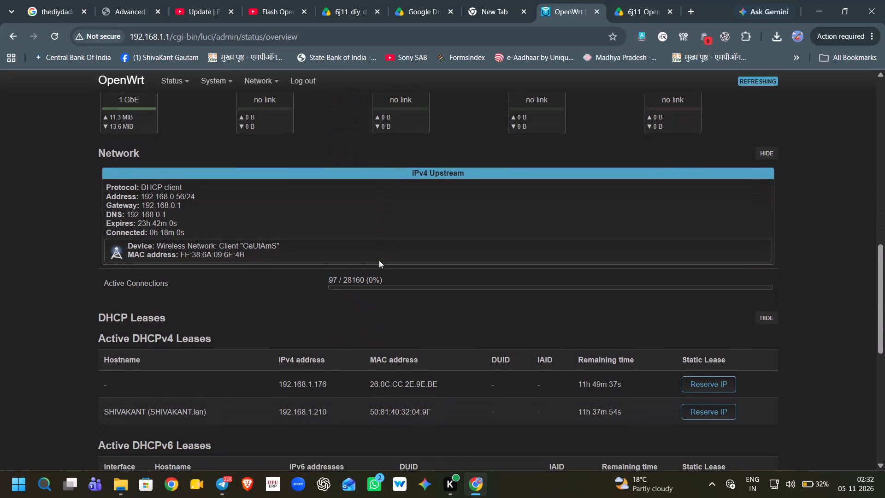
# Examine the port status, IPv4 upstream connection and active DHCP leases on the router's status overview.
pyautogui.scroll(2, 379, 260)
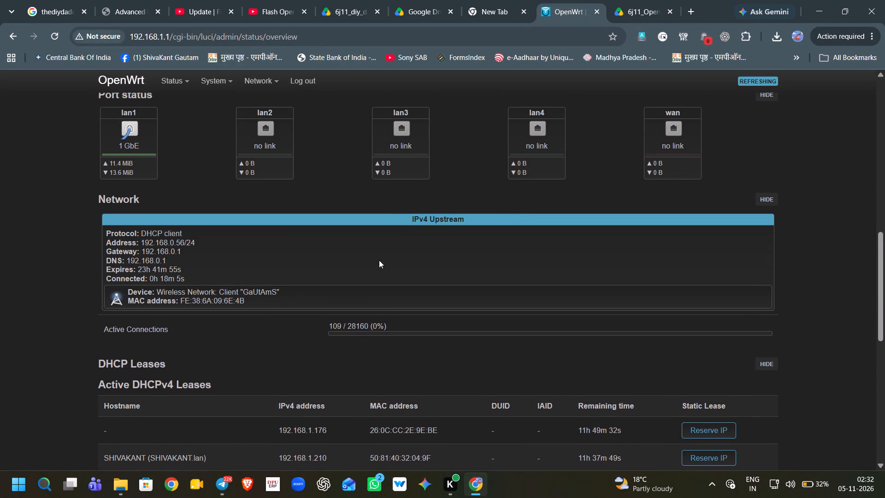
pyautogui.scroll(1, 379, 260)
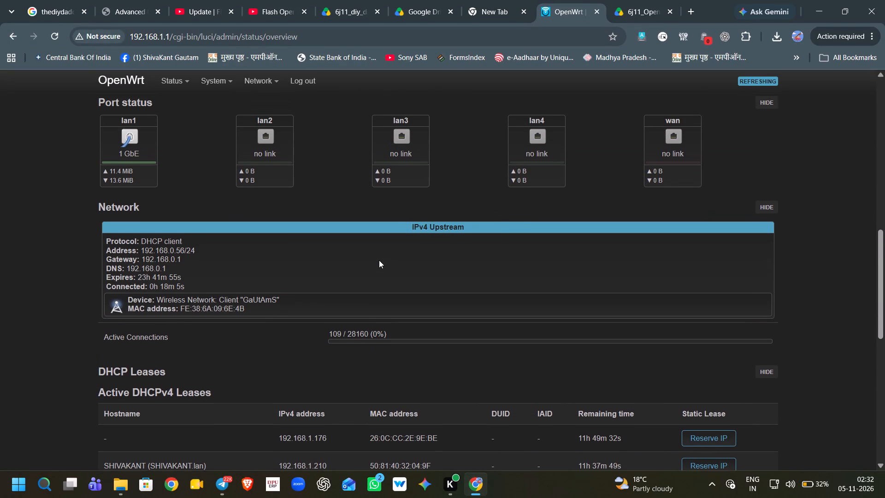
pyautogui.scroll(1, 379, 260)
pyautogui.scroll(-1, 379, 260)
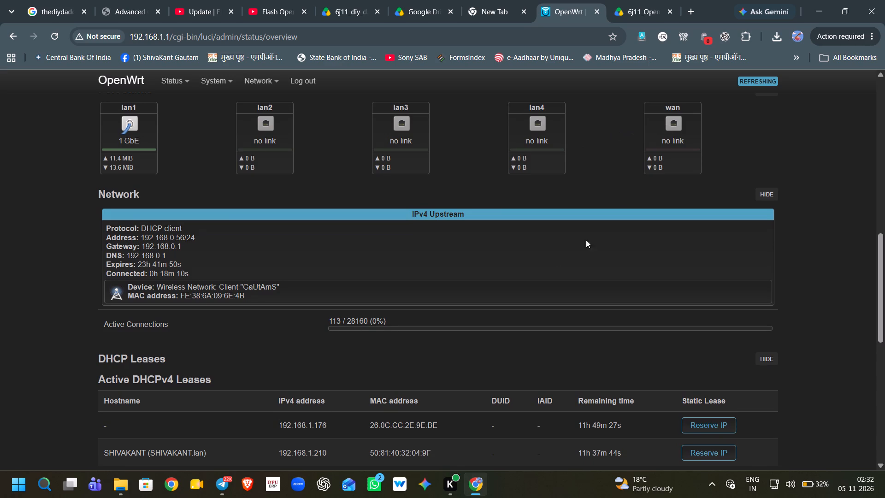
pyautogui.scroll(-1, 553, 261)
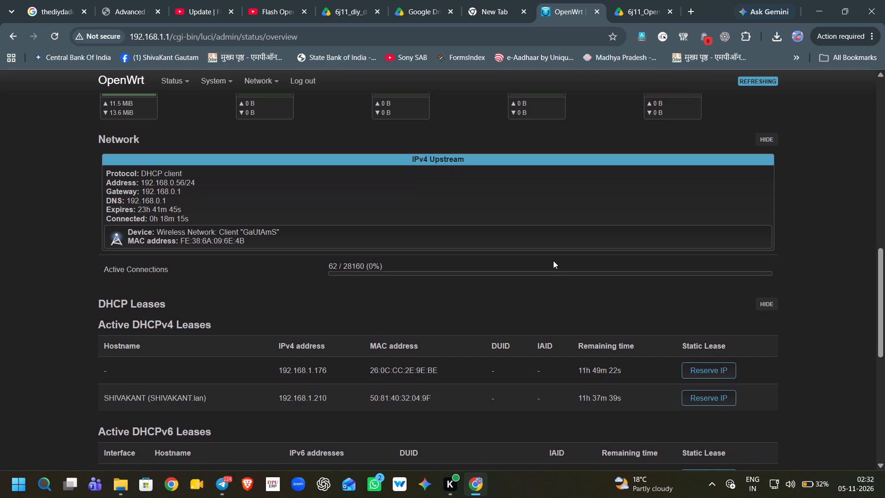
pyautogui.scroll(-2, 553, 261)
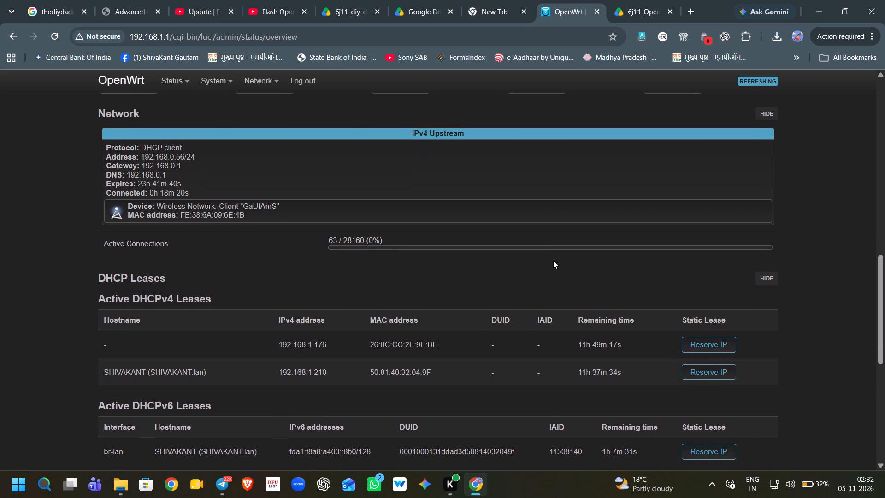
pyautogui.scroll(-2, 553, 261)
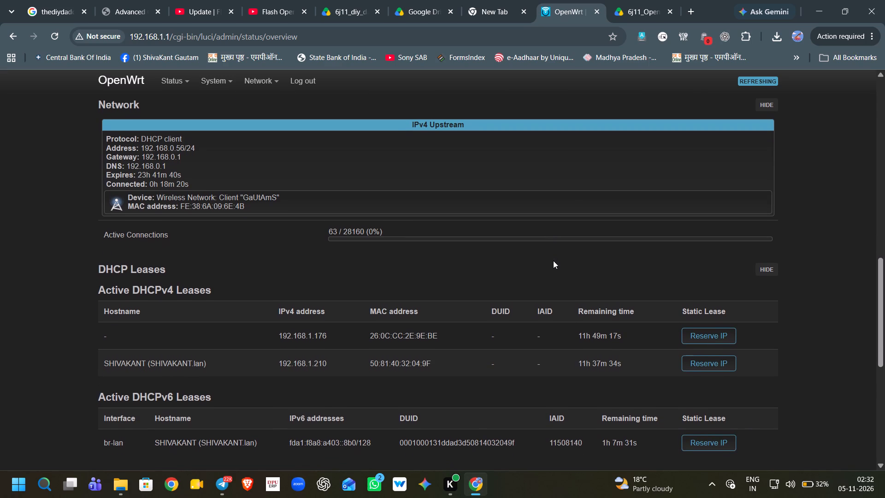
pyautogui.scroll(-2, 553, 261)
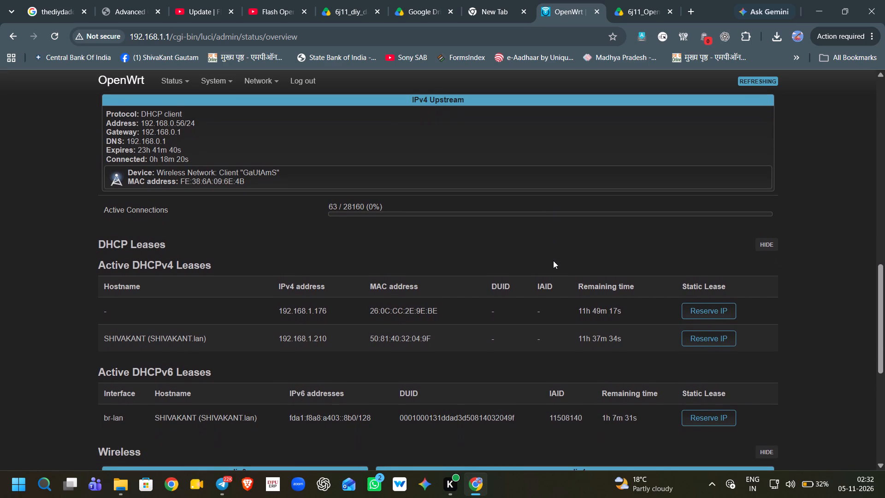
pyautogui.scroll(-1, 553, 261)
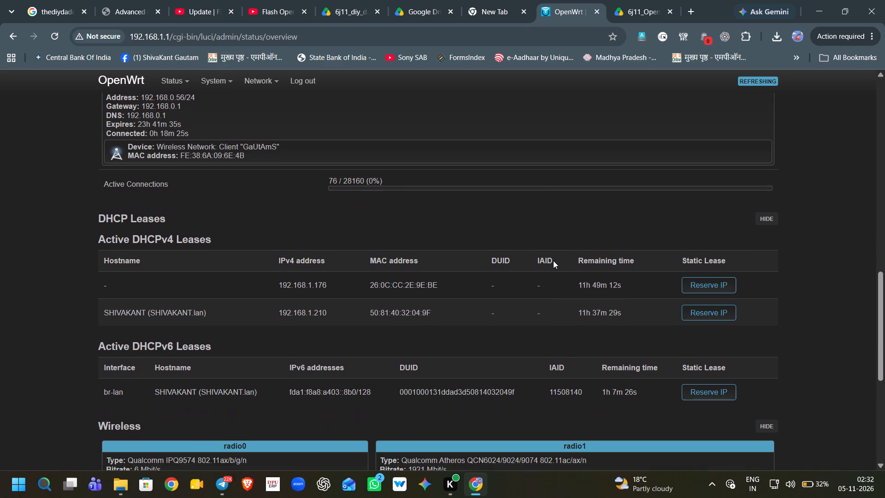
pyautogui.scroll(-2, 553, 261)
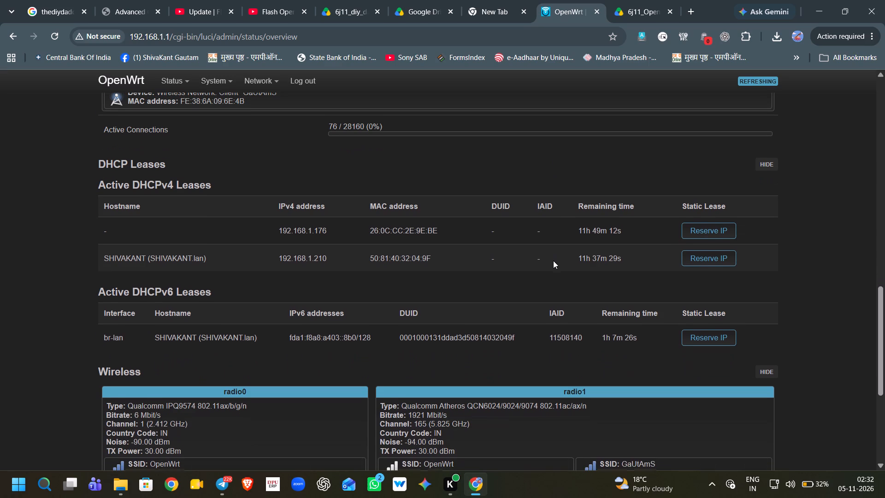
# Examine the radio0 and radio1 wireless details and the associated stations on the status overview.
pyautogui.scroll(-2, 553, 261)
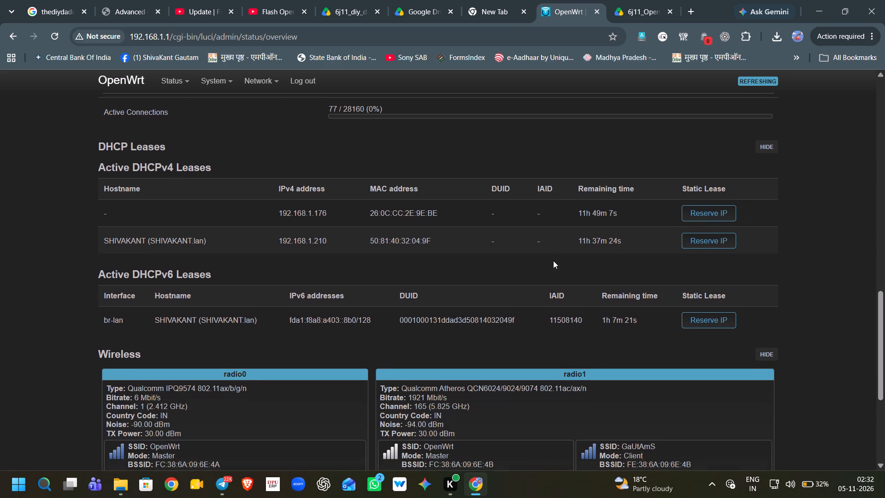
pyautogui.scroll(-1, 553, 261)
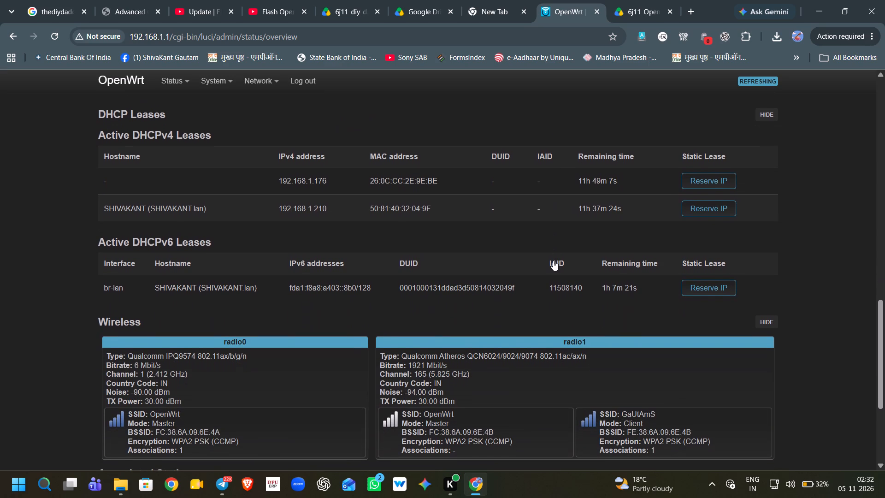
pyautogui.scroll(-1, 553, 261)
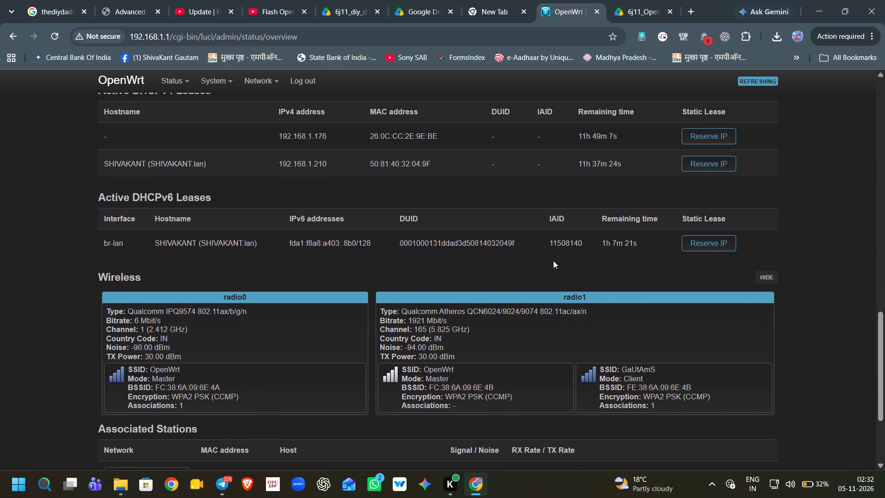
pyautogui.scroll(-1, 553, 261)
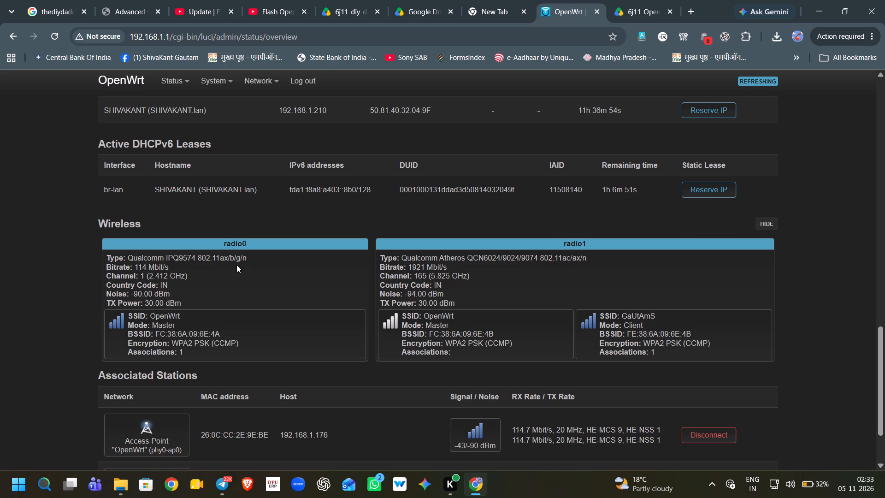
pyautogui.scroll(-1, 237, 267)
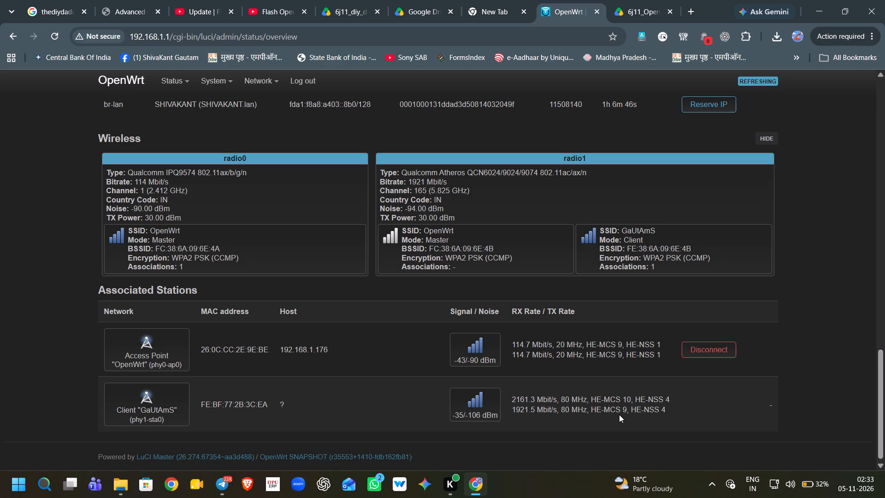
pyautogui.scroll(1, 619, 415)
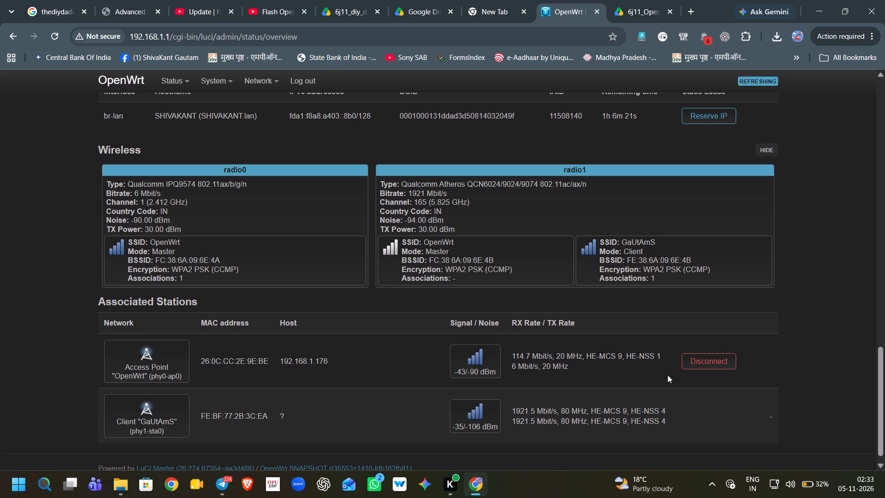
pyautogui.scroll(2, 595, 253)
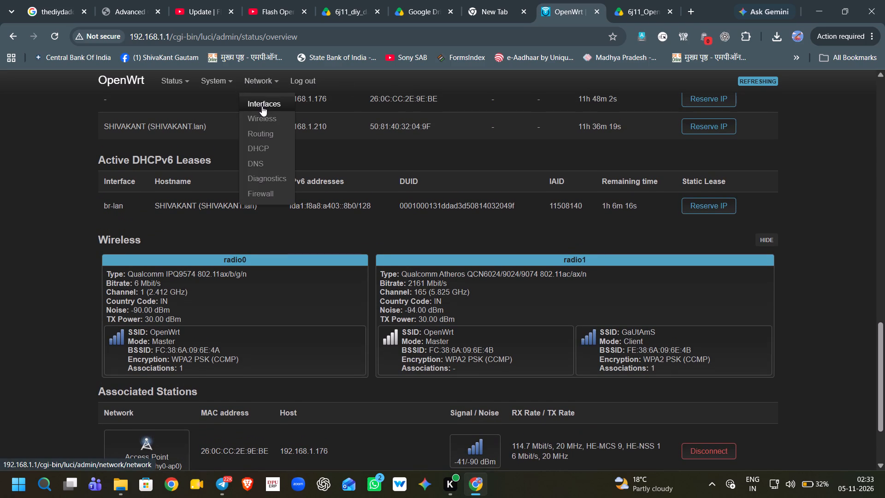
# In the wireless settings, set the radio1 OpenWrt access point's channel to auto and save its configuration.
pyautogui.click(261, 122)
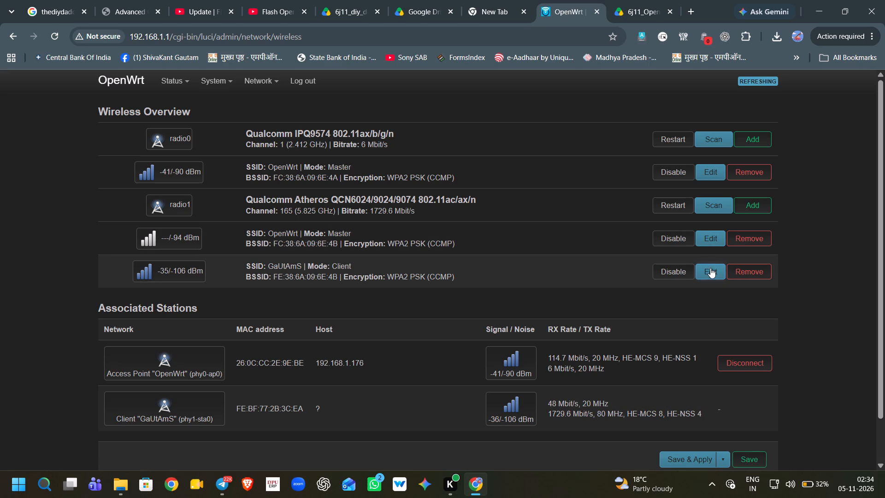
pyautogui.click(710, 235)
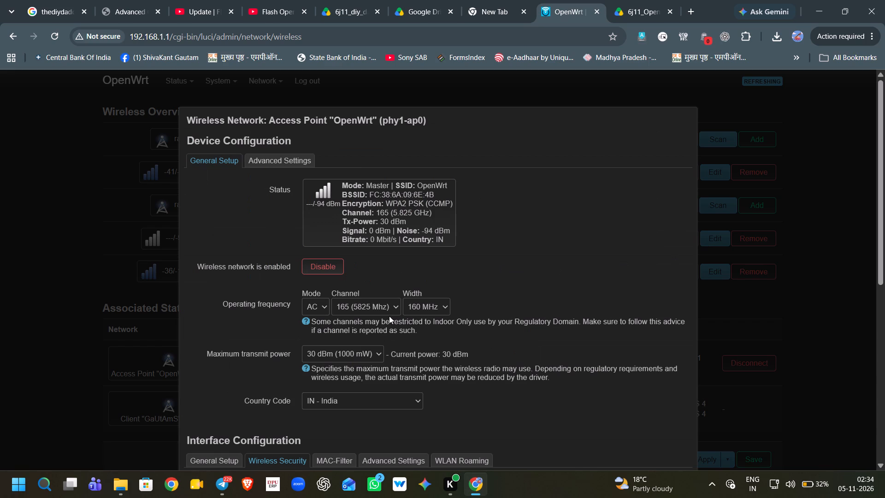
pyautogui.click(385, 303)
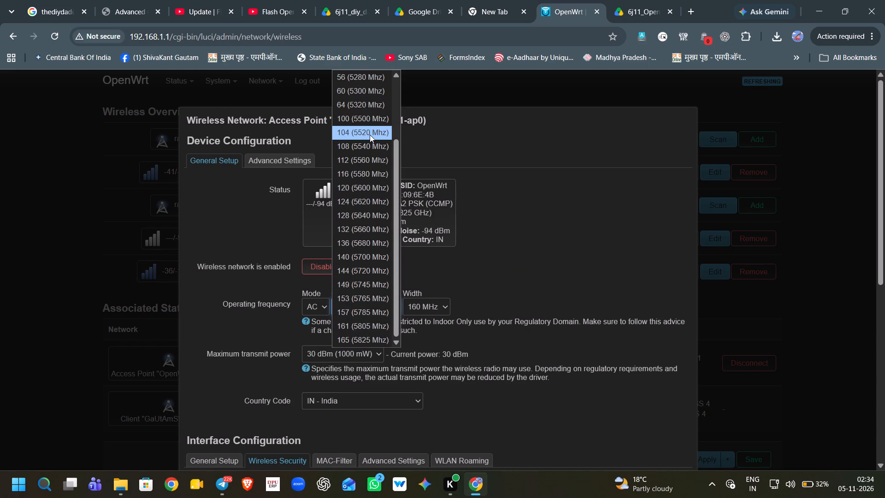
pyautogui.scroll(8, 370, 135)
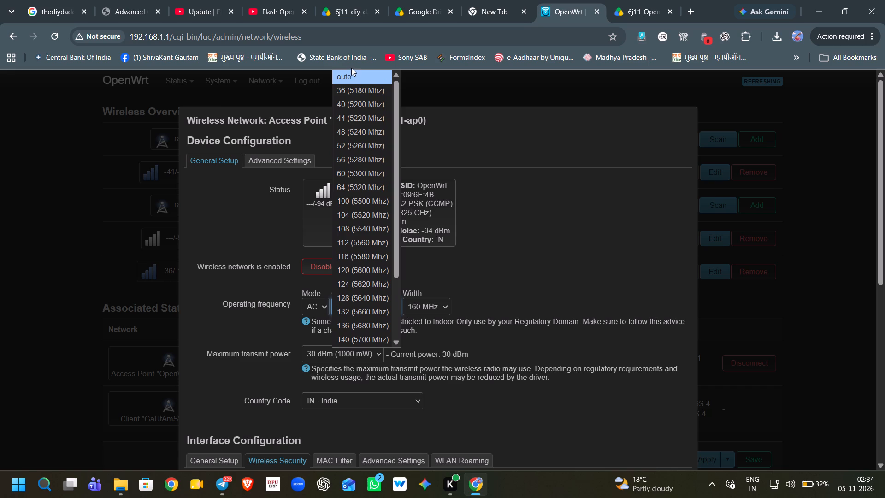
pyautogui.click(352, 73)
pyautogui.scroll(-1, 478, 288)
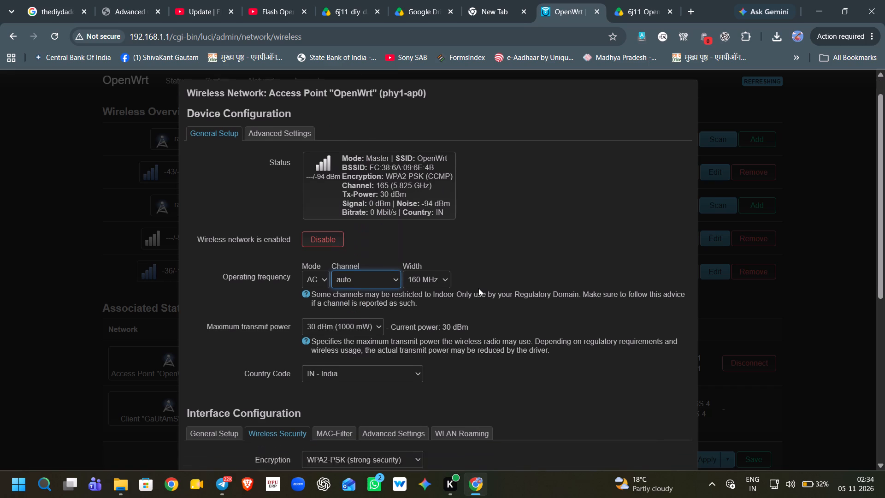
pyautogui.scroll(-7, 478, 288)
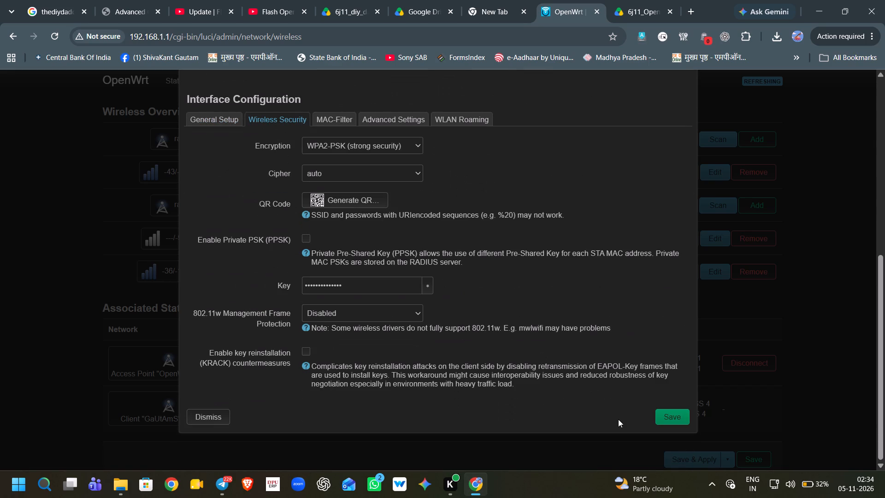
pyautogui.click(665, 420)
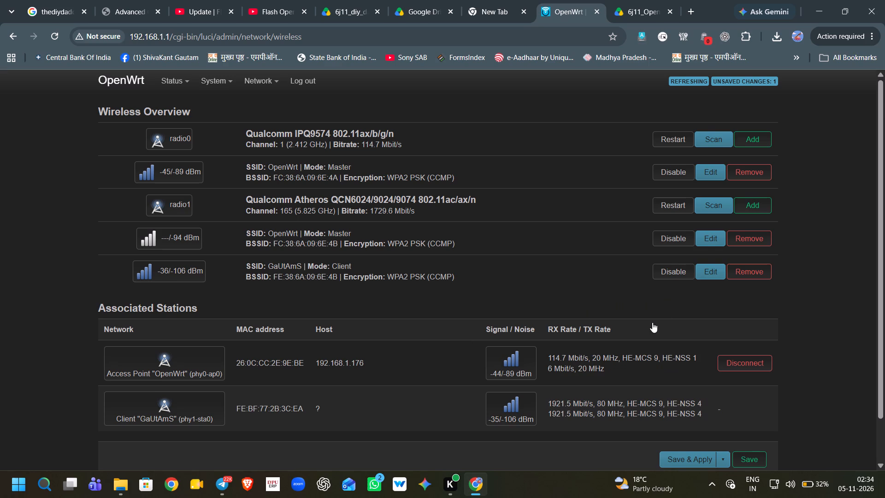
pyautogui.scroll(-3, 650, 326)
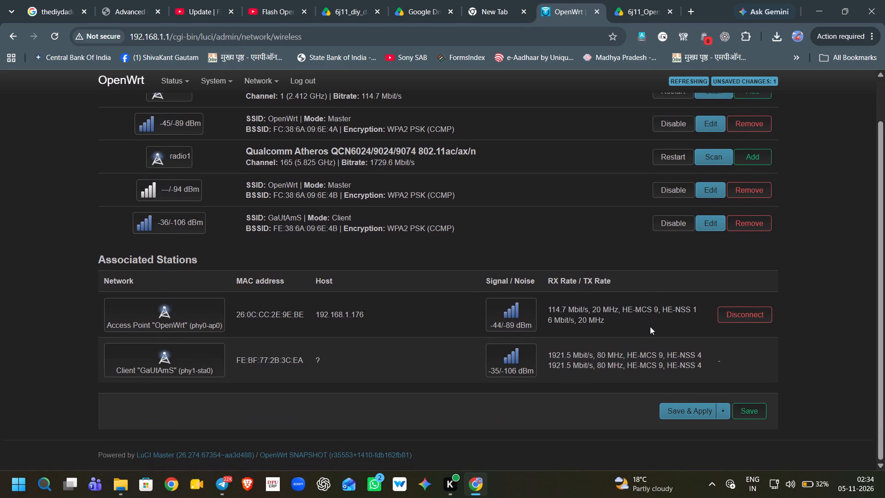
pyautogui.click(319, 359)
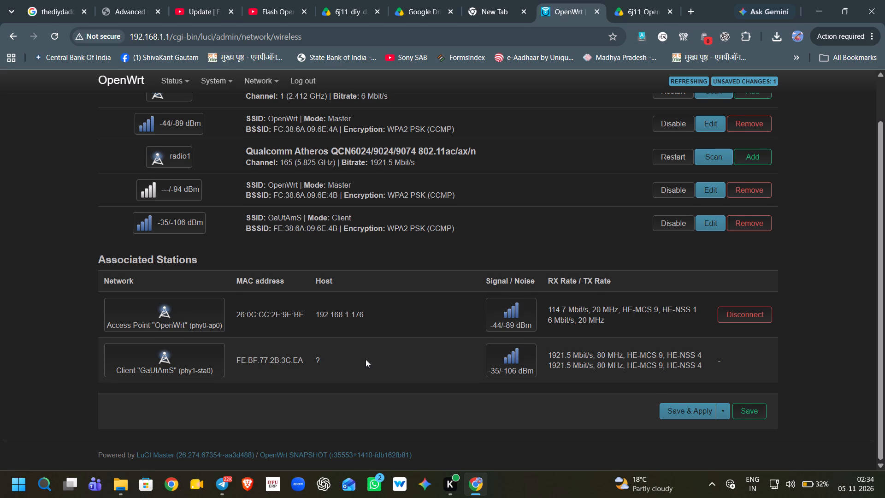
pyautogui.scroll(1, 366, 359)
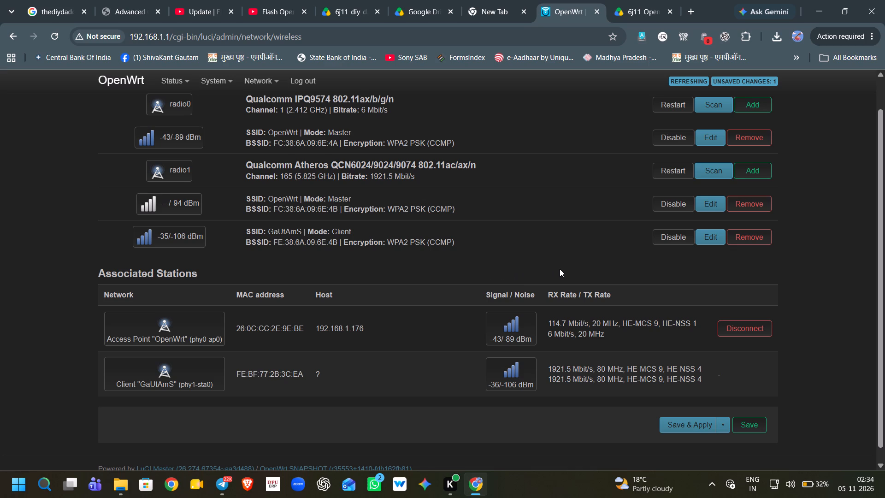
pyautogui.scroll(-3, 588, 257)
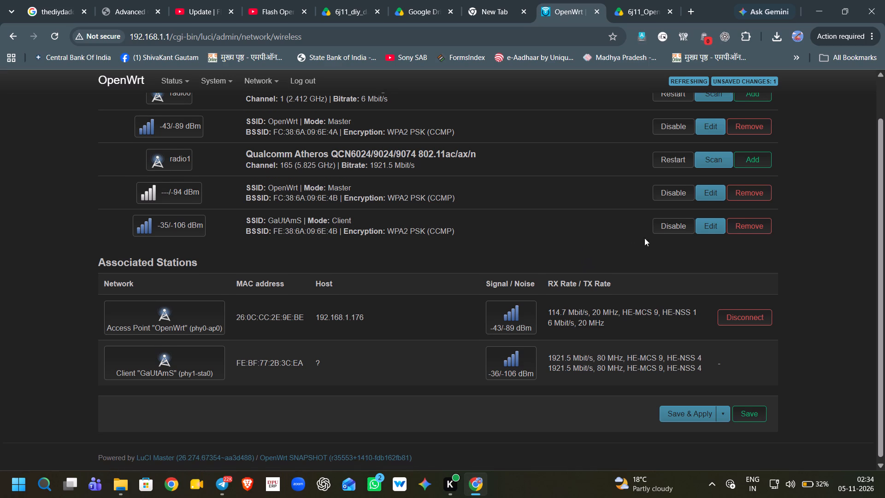
# Open the radio1 client network's configuration for editing and set its channel width to 20 MHz.
pyautogui.click(702, 223)
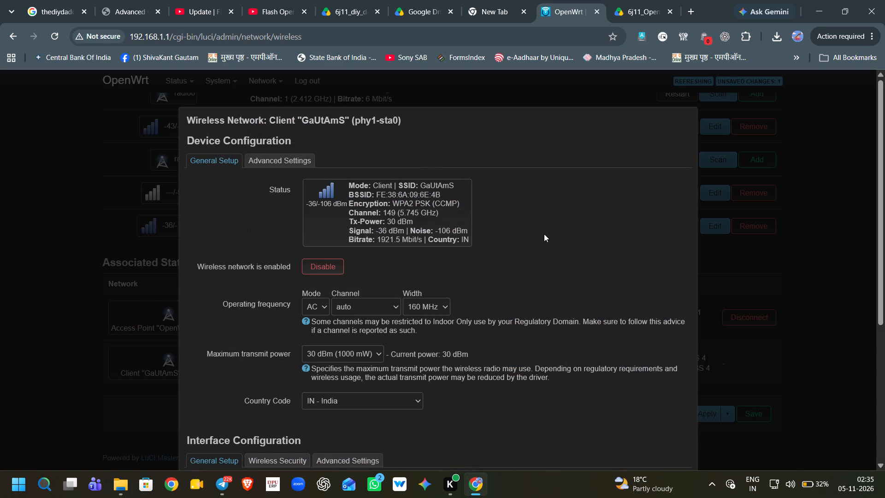
pyautogui.scroll(-2, 544, 234)
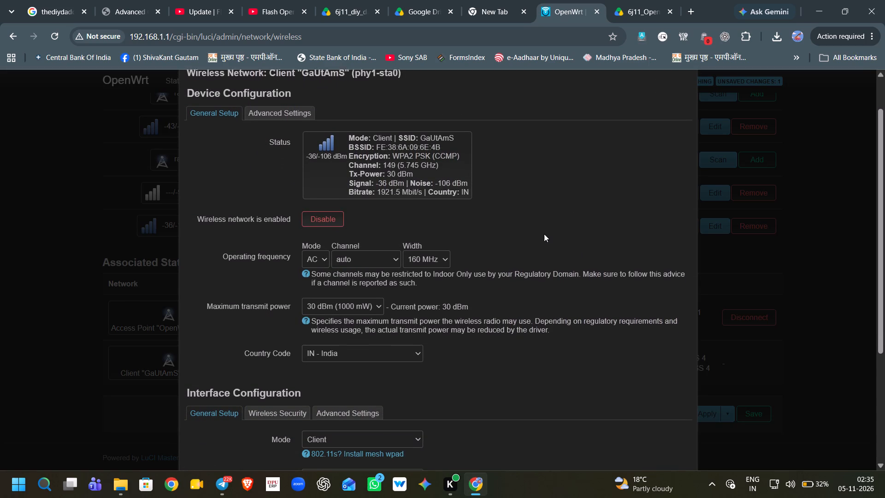
pyautogui.scroll(-1, 544, 234)
pyautogui.click(417, 253)
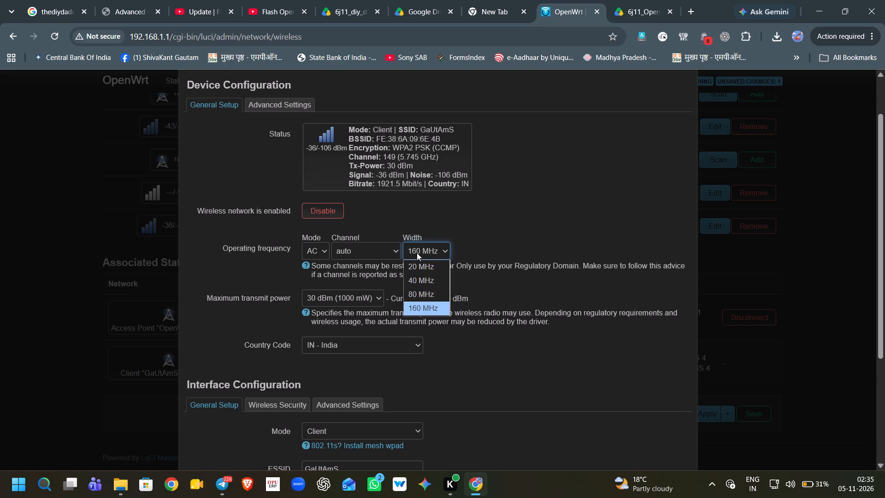
pyautogui.click(418, 266)
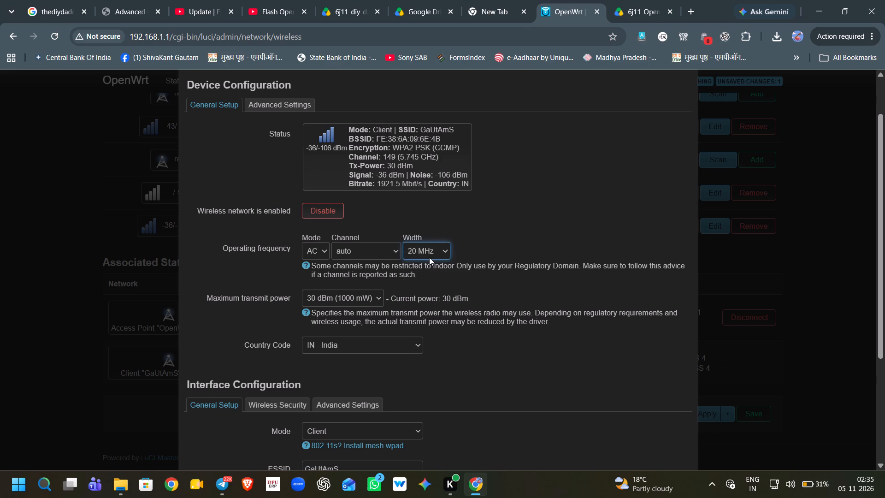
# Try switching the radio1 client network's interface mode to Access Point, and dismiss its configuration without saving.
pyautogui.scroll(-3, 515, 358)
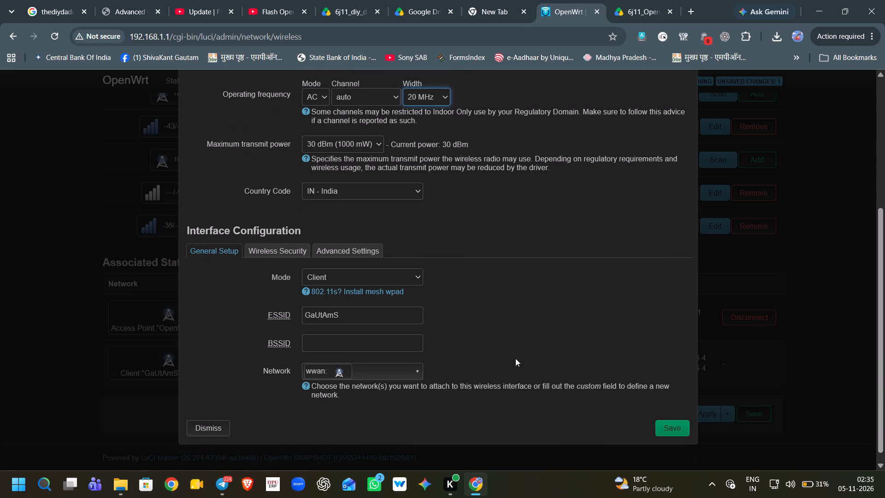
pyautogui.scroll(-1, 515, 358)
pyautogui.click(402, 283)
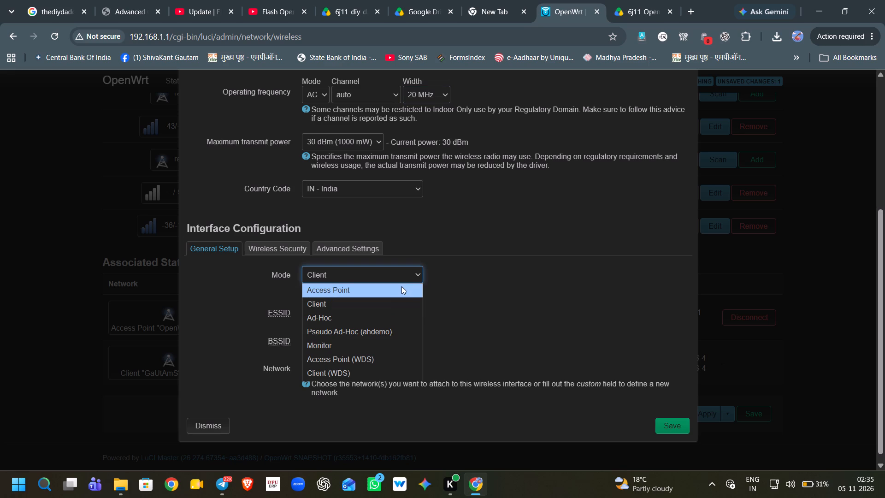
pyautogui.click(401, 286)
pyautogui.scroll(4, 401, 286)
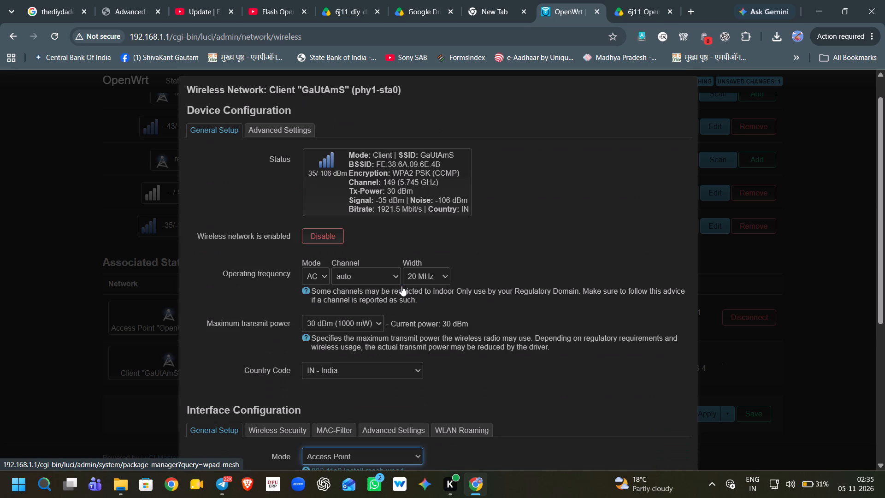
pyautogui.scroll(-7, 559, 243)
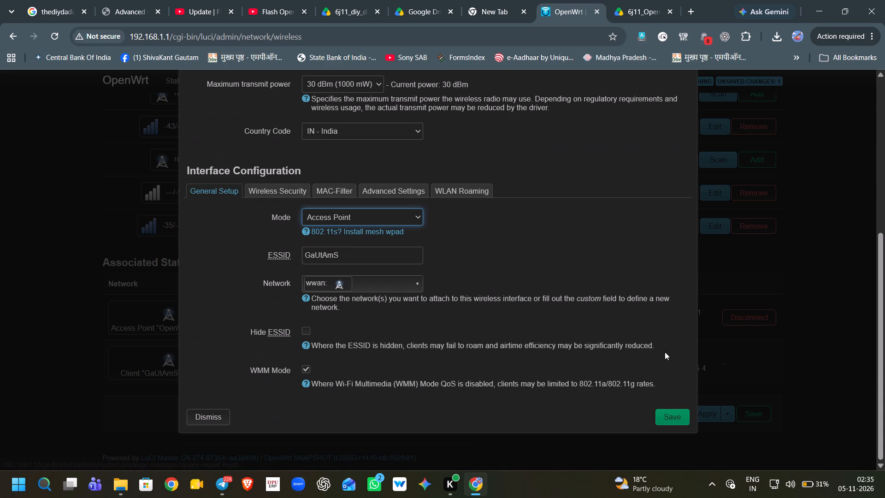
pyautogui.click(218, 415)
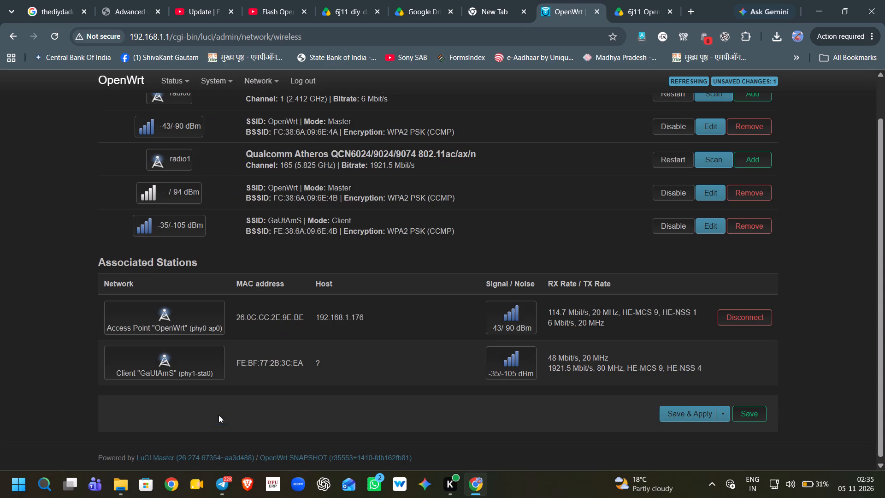
# Set the radio1 OpenWrt access point's channel width to 20 MHz and save its configuration.
pyautogui.scroll(1, 521, 288)
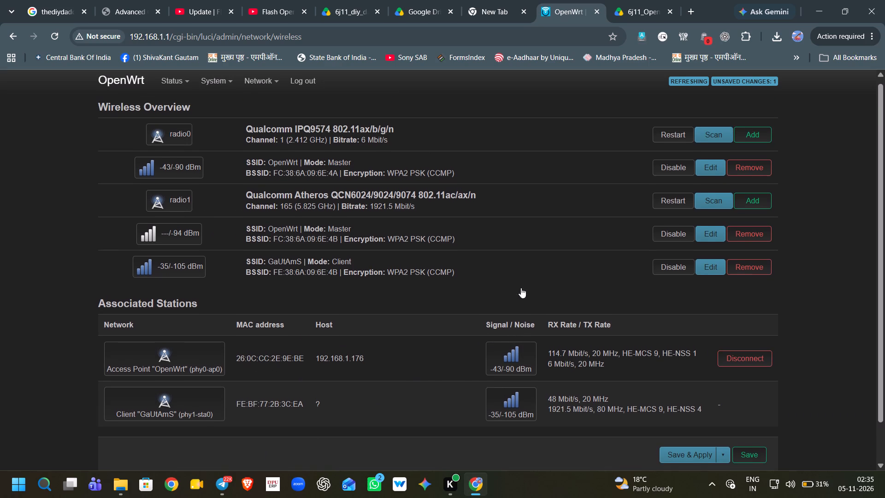
pyautogui.scroll(1, 521, 288)
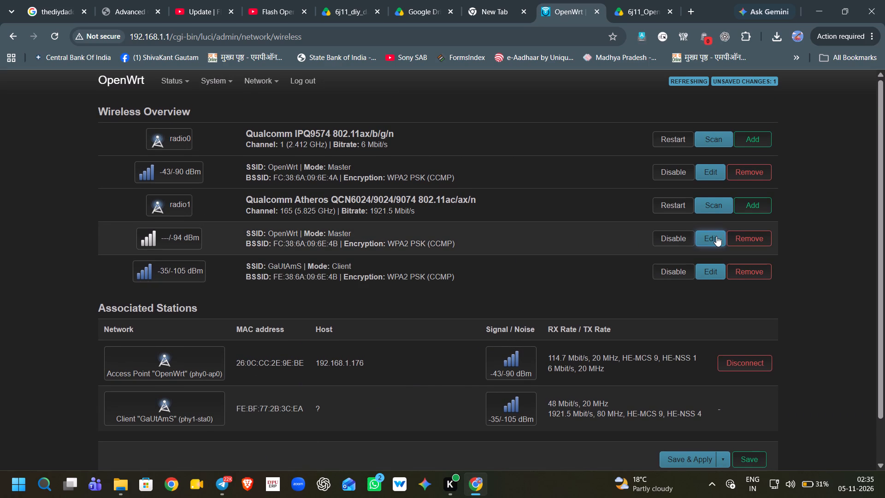
pyautogui.click(715, 235)
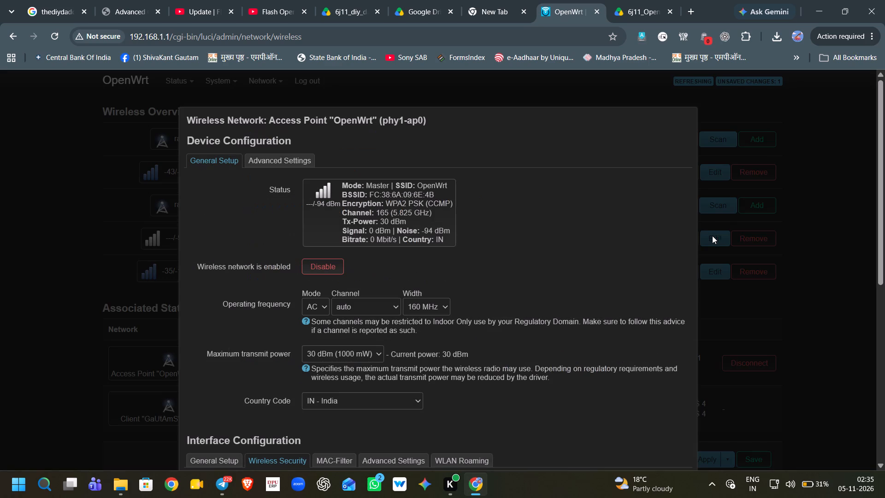
pyautogui.scroll(-4, 585, 328)
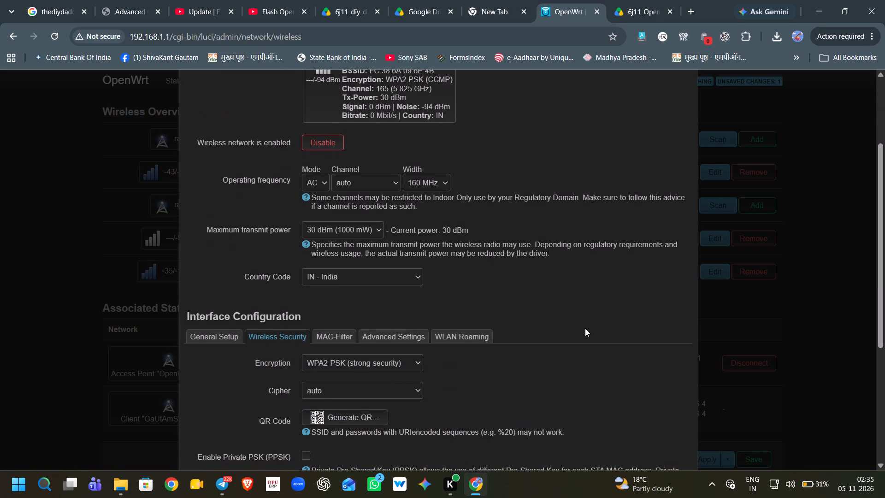
pyautogui.scroll(1, 585, 328)
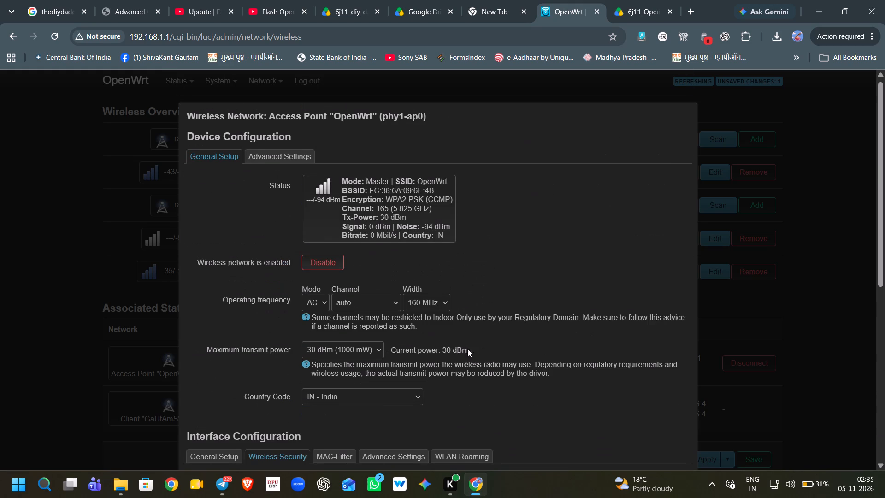
pyautogui.click(424, 308)
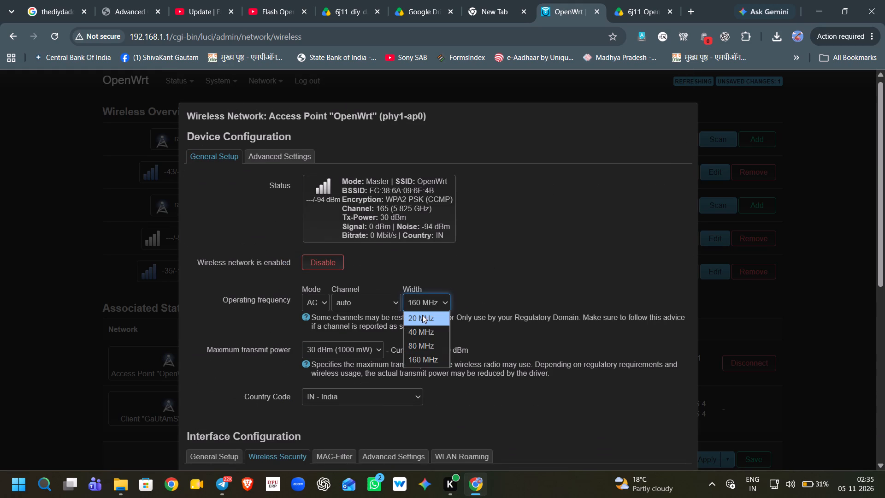
pyautogui.click(422, 315)
pyautogui.scroll(-5, 572, 415)
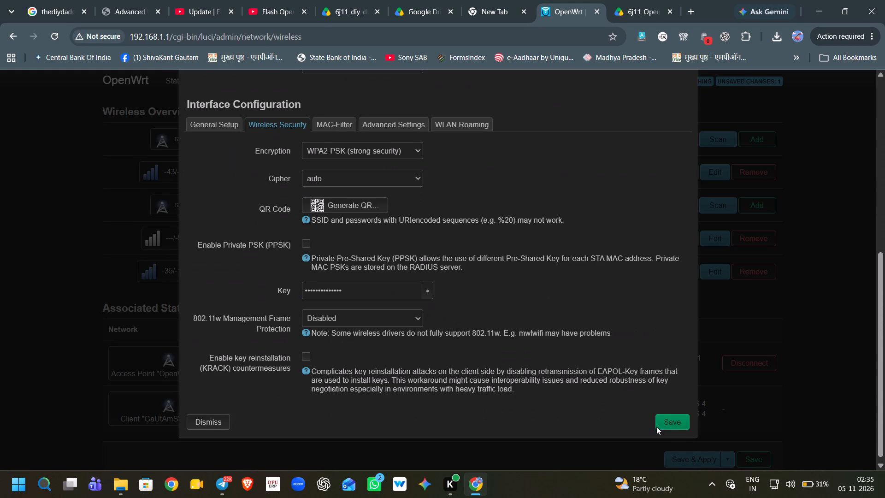
pyautogui.click(666, 420)
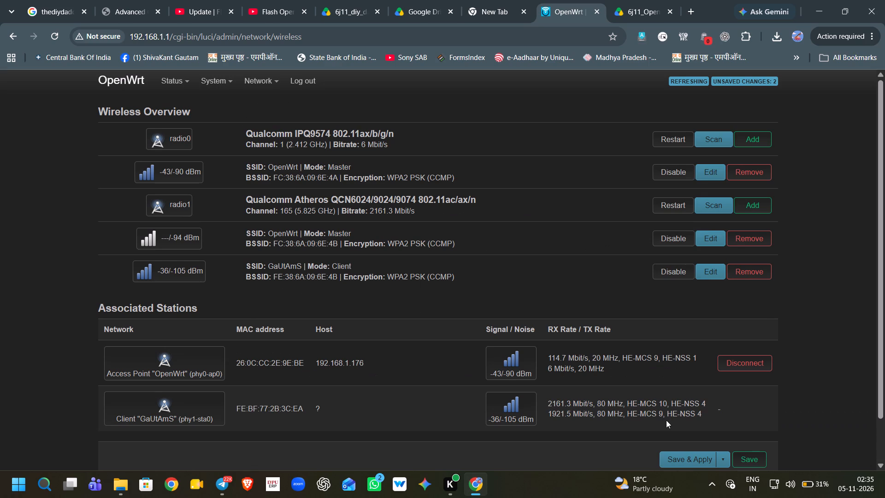
# Examine the radio1 client network's operating frequency and interface settings, and dismiss its configuration without changes.
pyautogui.click(269, 117)
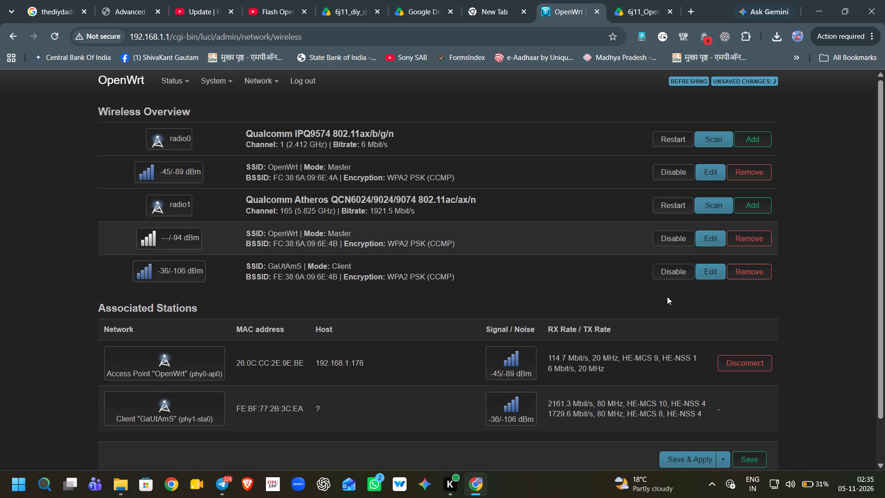
pyautogui.click(712, 272)
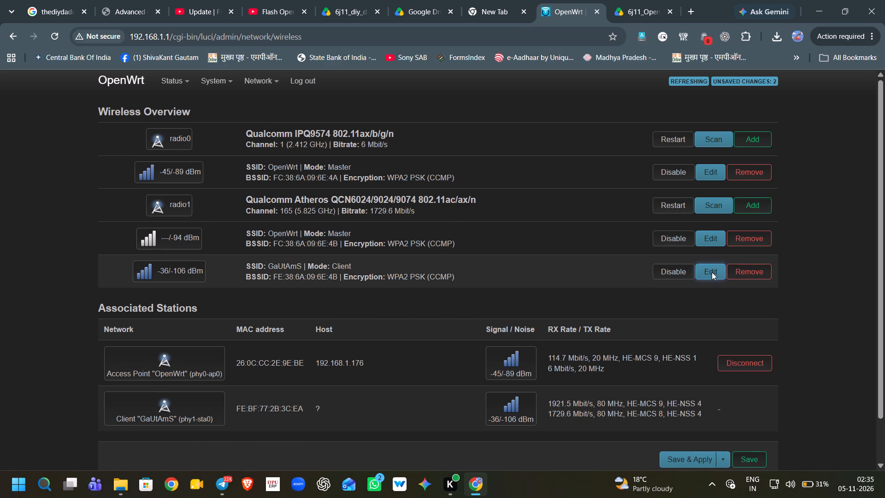
pyautogui.scroll(-1, 661, 315)
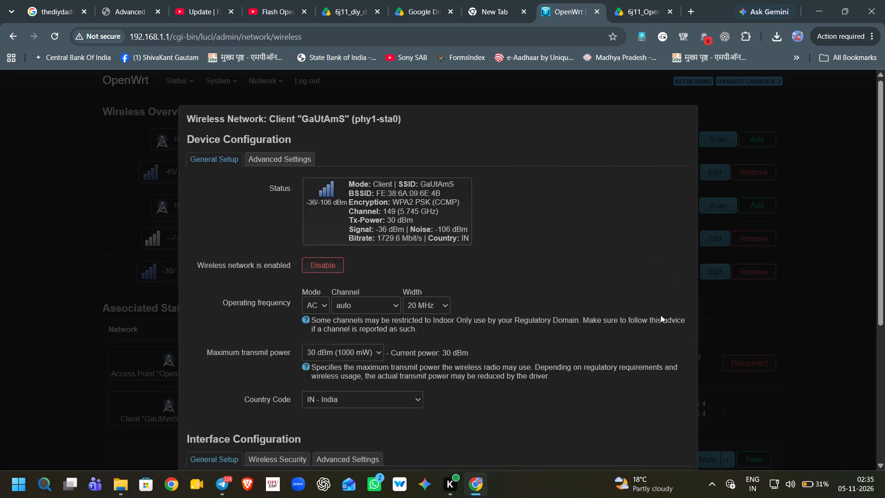
pyautogui.scroll(-2, 661, 315)
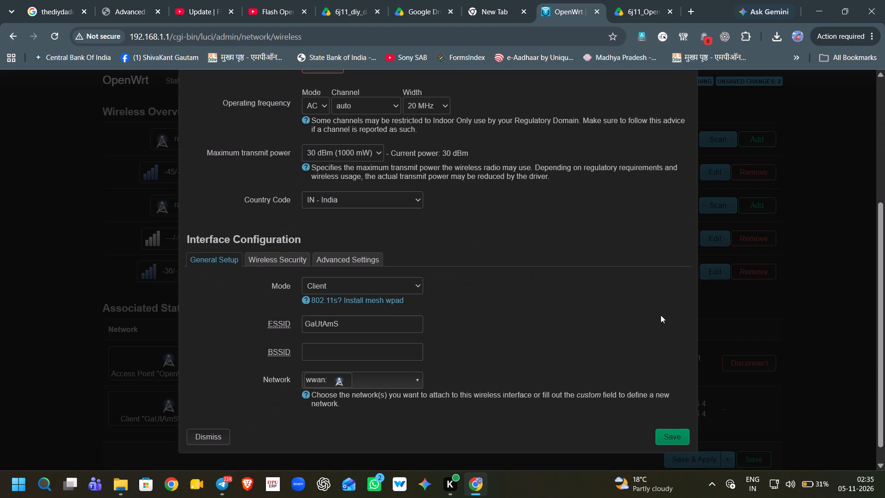
pyautogui.scroll(-1, 661, 315)
pyautogui.scroll(4, 660, 315)
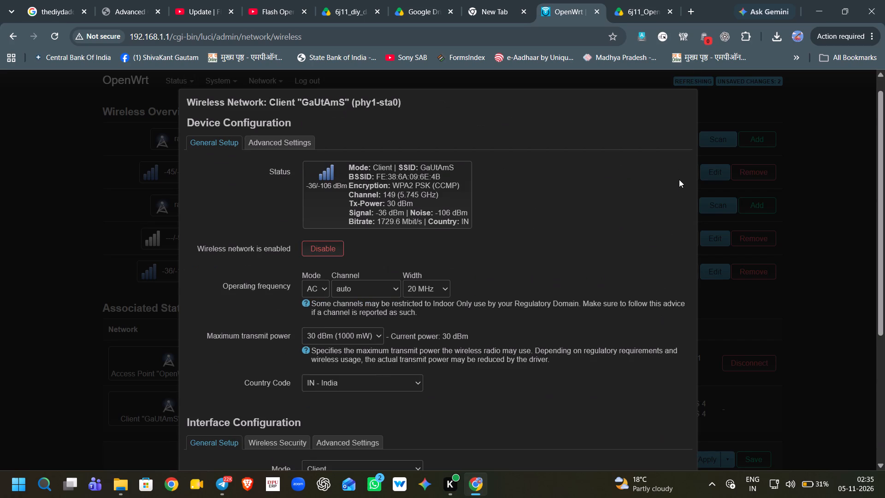
pyautogui.scroll(-4, 669, 185)
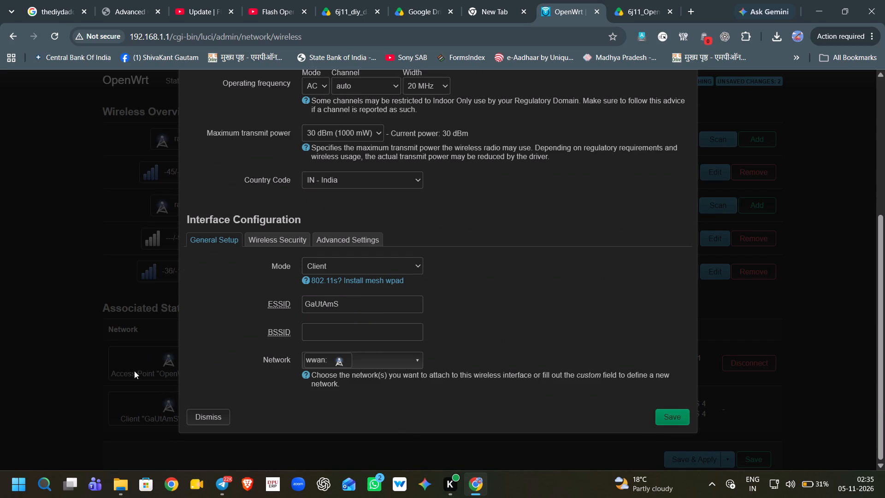
pyautogui.click(206, 412)
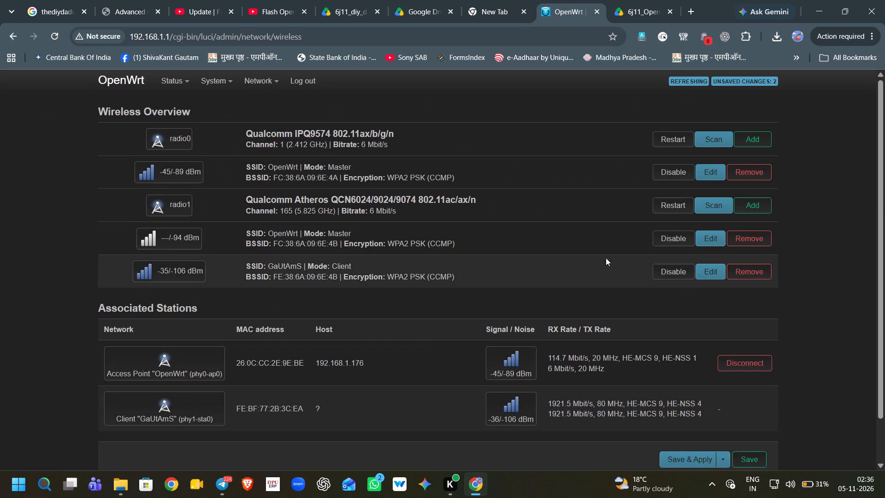
# Review the radio1 OpenWrt access point's operating frequency and wireless security settings, and save its configuration.
pyautogui.click(706, 236)
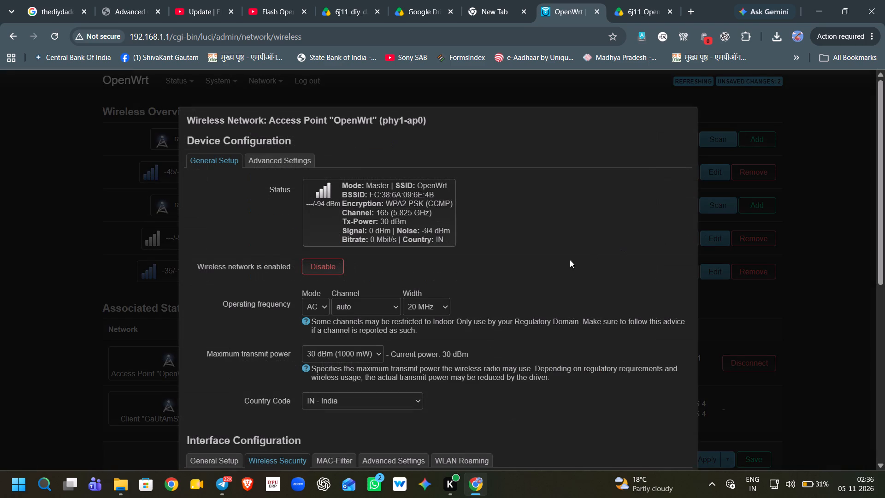
pyautogui.scroll(-5, 614, 238)
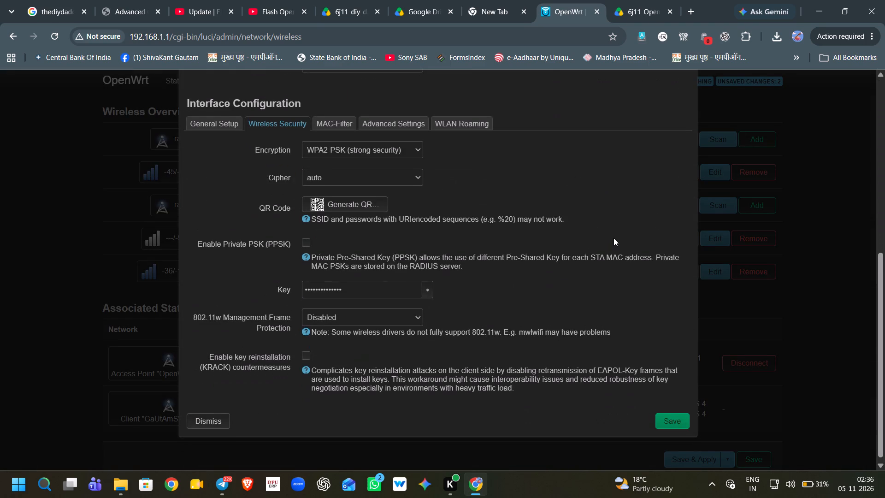
pyautogui.scroll(6, 614, 238)
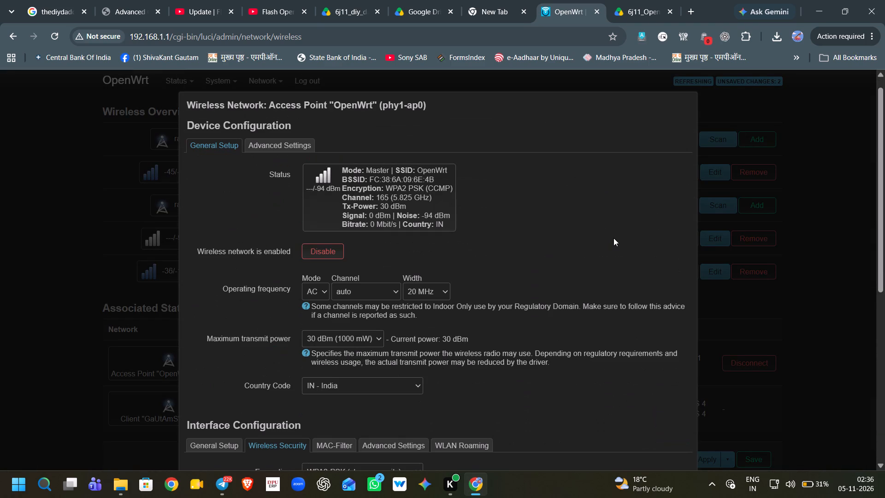
pyautogui.scroll(-1, 614, 238)
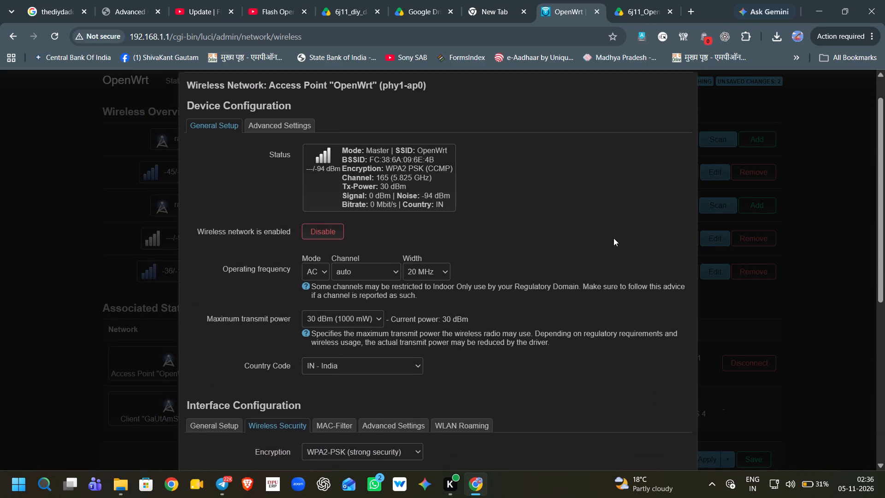
pyautogui.scroll(-5, 614, 238)
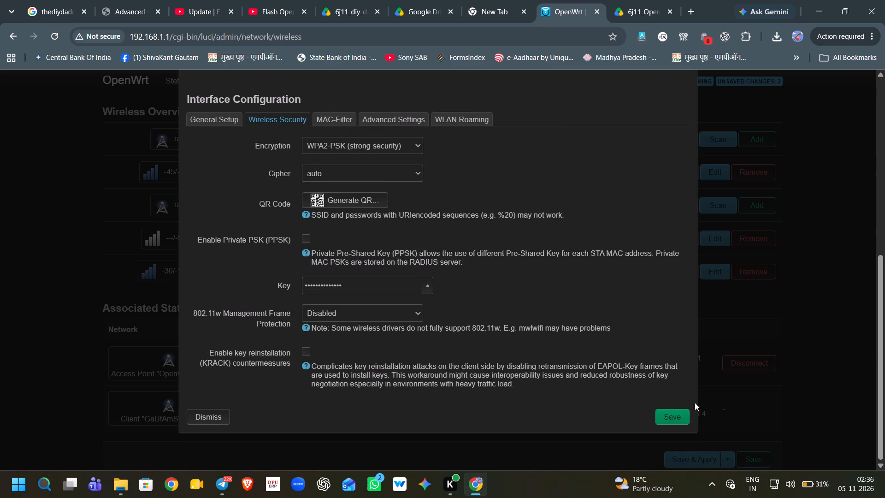
pyautogui.click(685, 420)
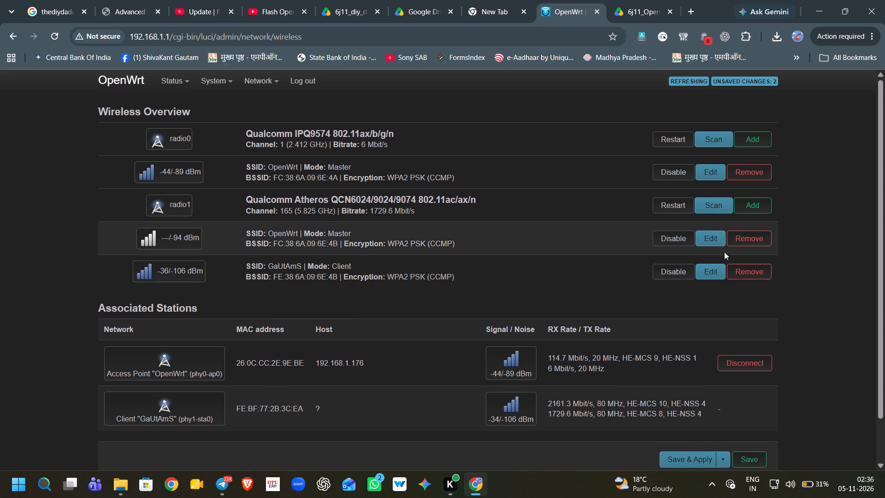
# Recheck the radio1 client network's device and interface configuration, and dismiss it without changes.
pyautogui.click(716, 263)
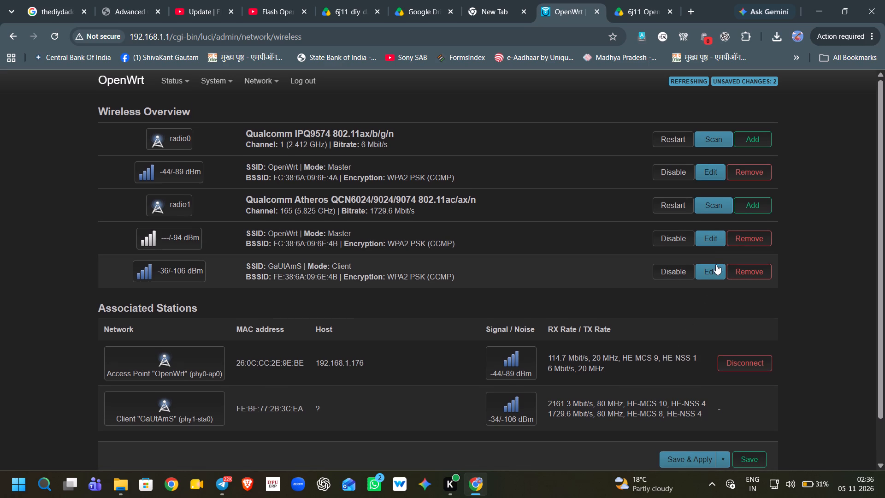
pyautogui.click(716, 266)
pyautogui.scroll(-1, 569, 287)
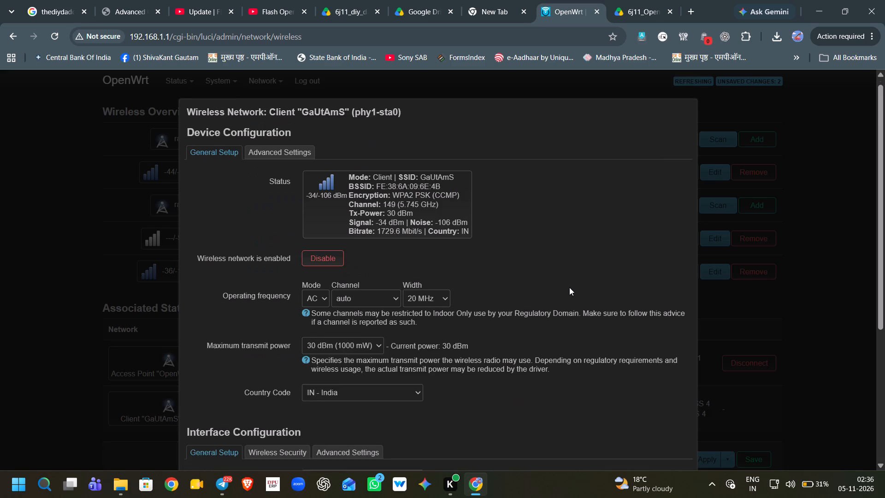
pyautogui.scroll(-1, 569, 287)
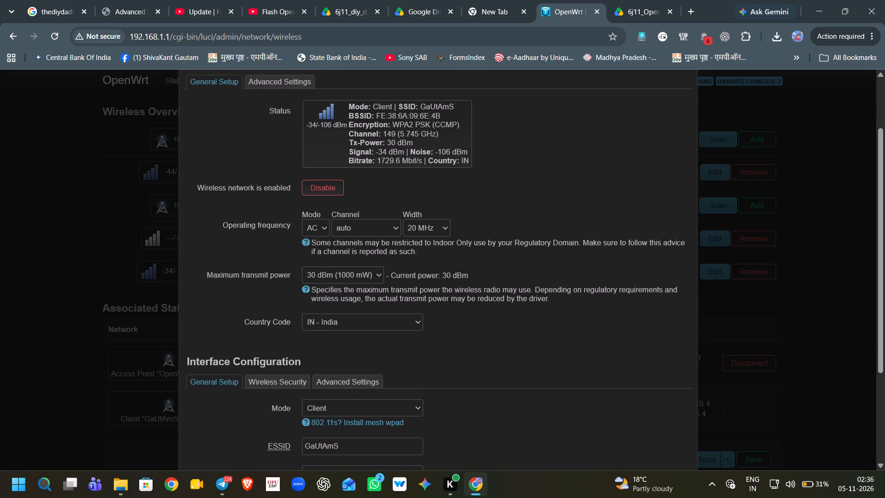
pyautogui.scroll(2, 569, 287)
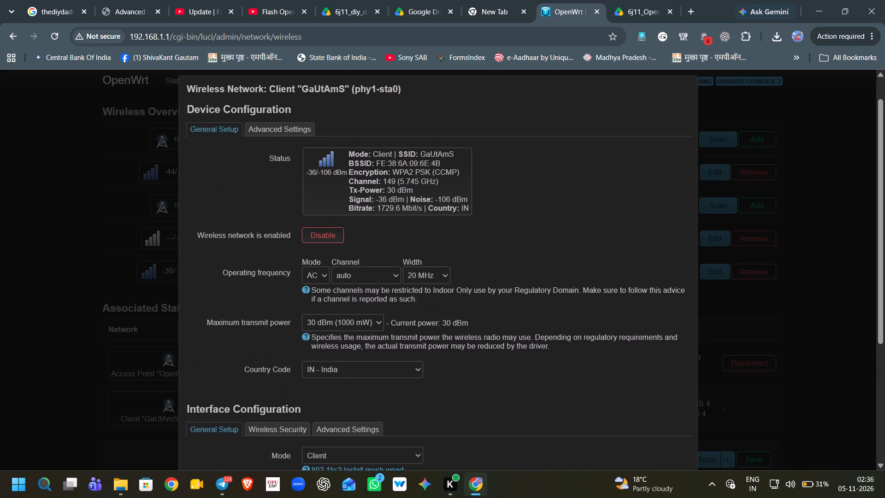
pyautogui.scroll(1, 569, 287)
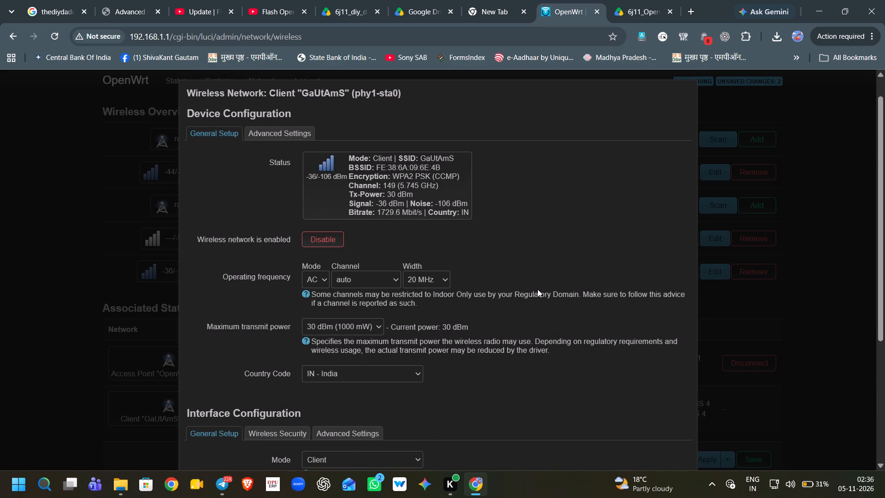
pyautogui.scroll(-4, 537, 289)
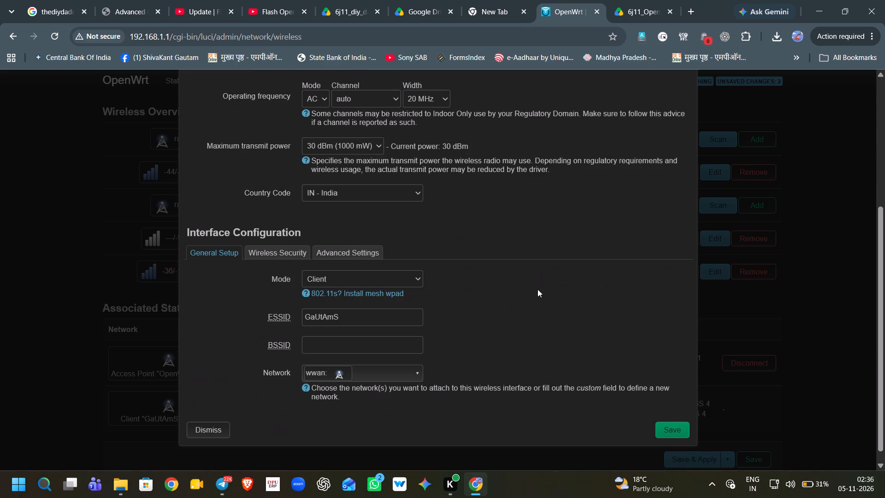
pyautogui.click(750, 335)
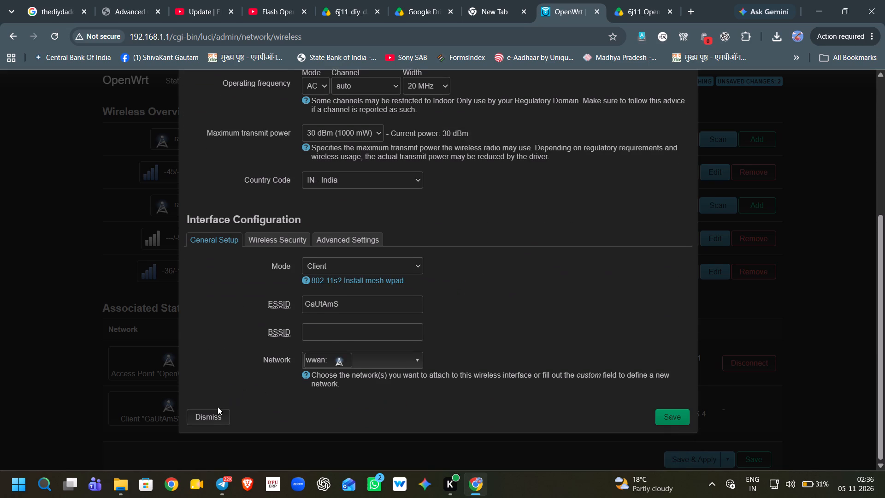
pyautogui.click(214, 411)
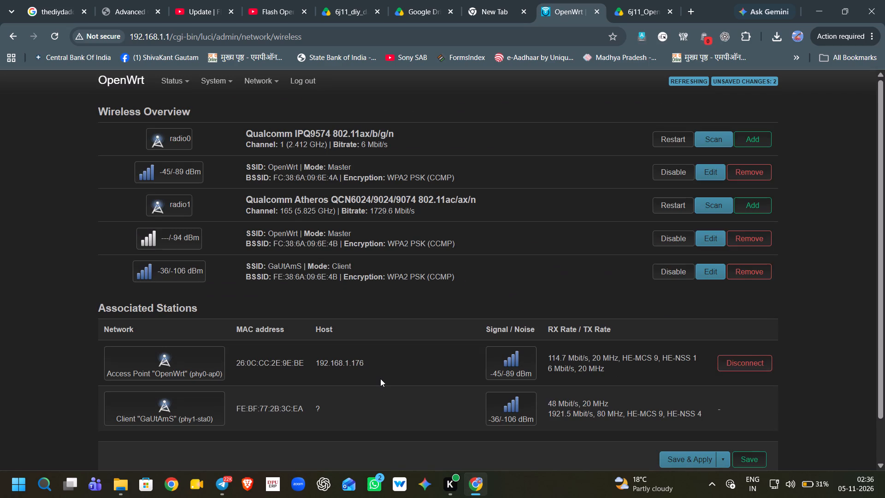
# Open the router's Routing status page to view the IPv4 neighbours and active routes.
pyautogui.scroll(4, 380, 379)
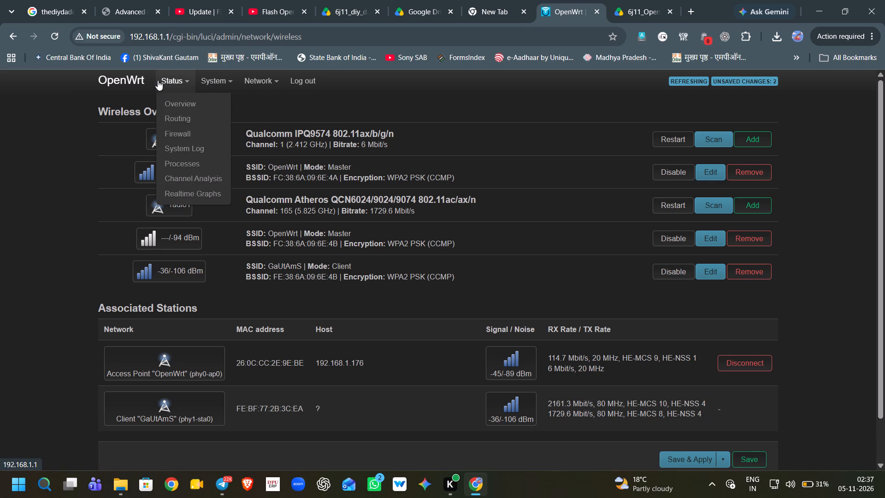
pyautogui.click(171, 119)
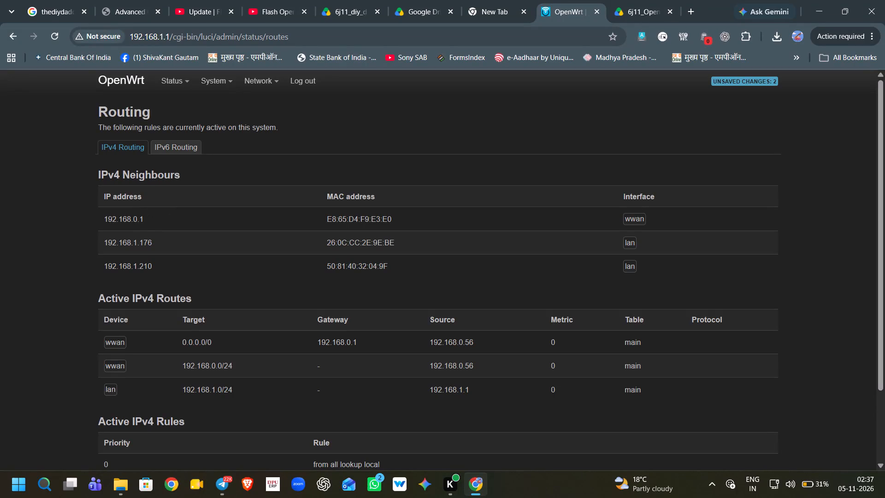
# Examine the IPv4 neighbours, active routes and rules on the router's routing status page.
pyautogui.scroll(-1, 142, 239)
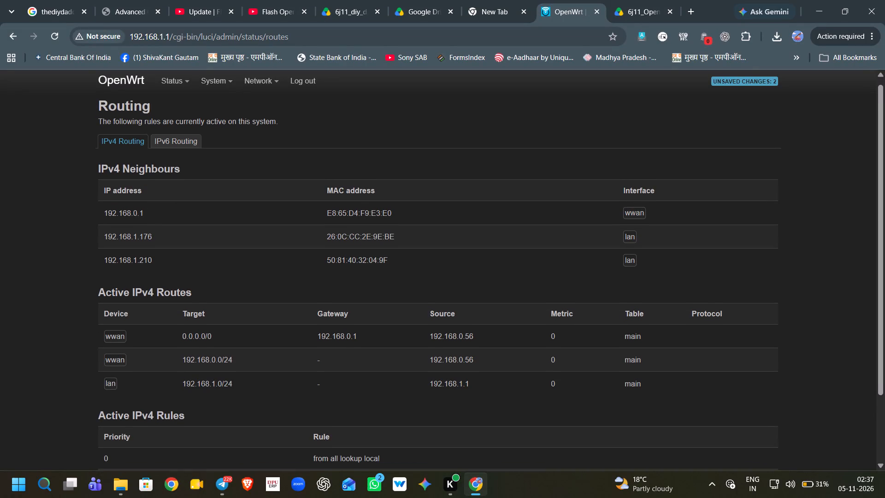
pyautogui.scroll(-2, 142, 239)
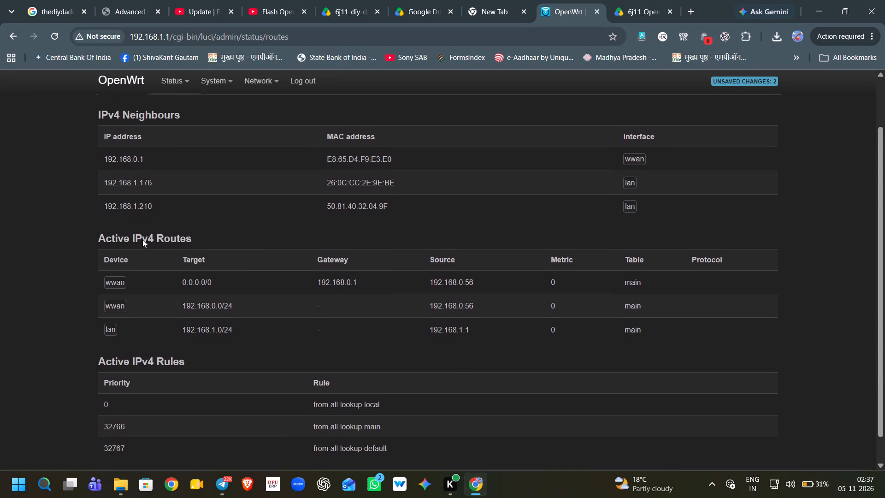
pyautogui.scroll(-2, 142, 239)
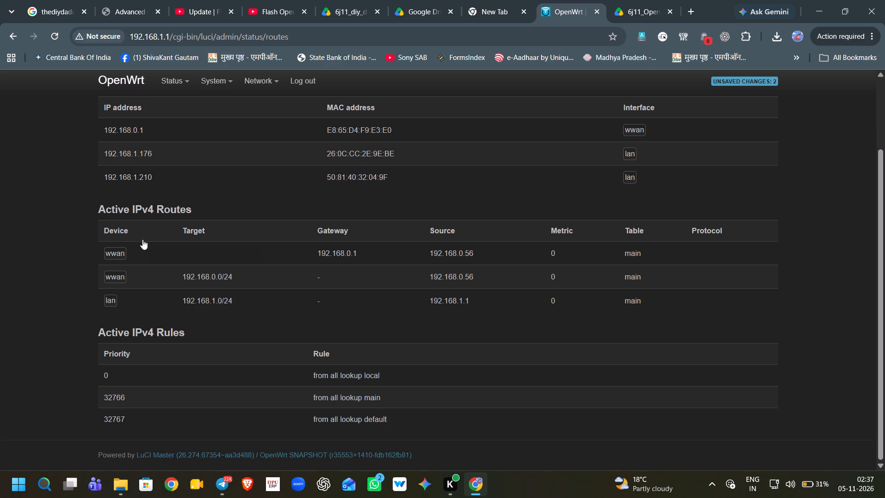
pyautogui.rightClick(142, 239)
pyautogui.scroll(1, 142, 239)
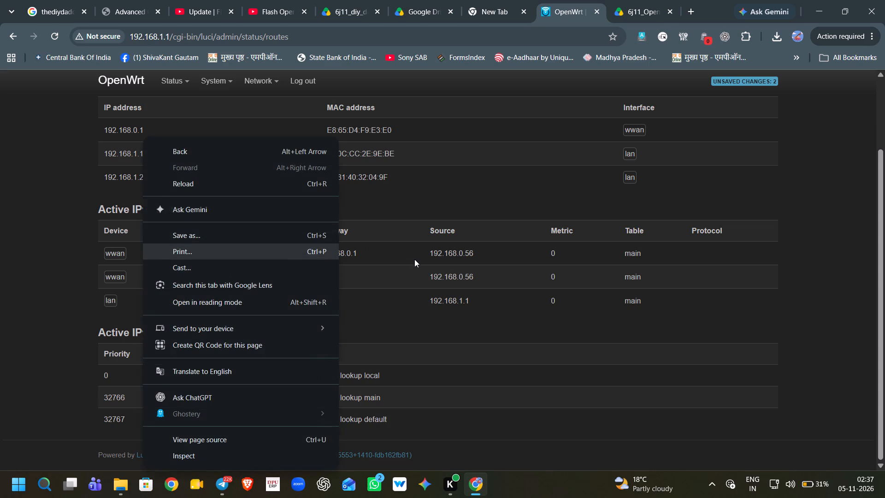
pyautogui.click(414, 259)
pyautogui.click(441, 300)
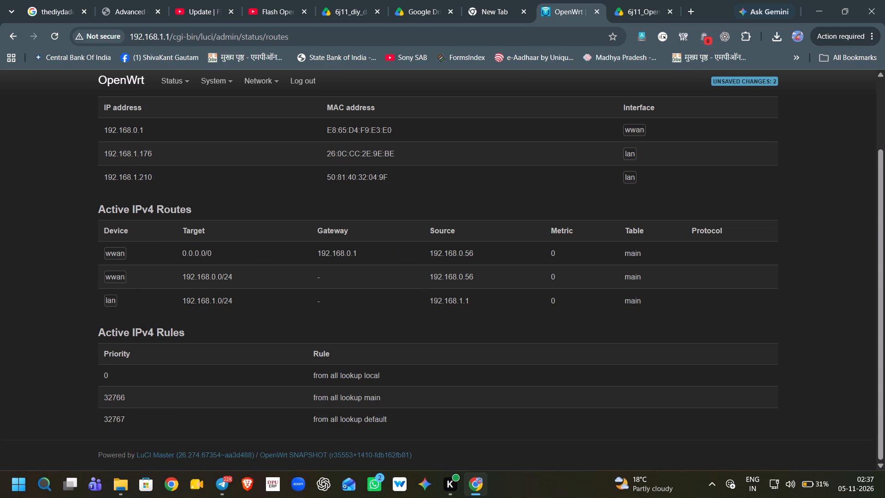
pyautogui.scroll(4, 441, 300)
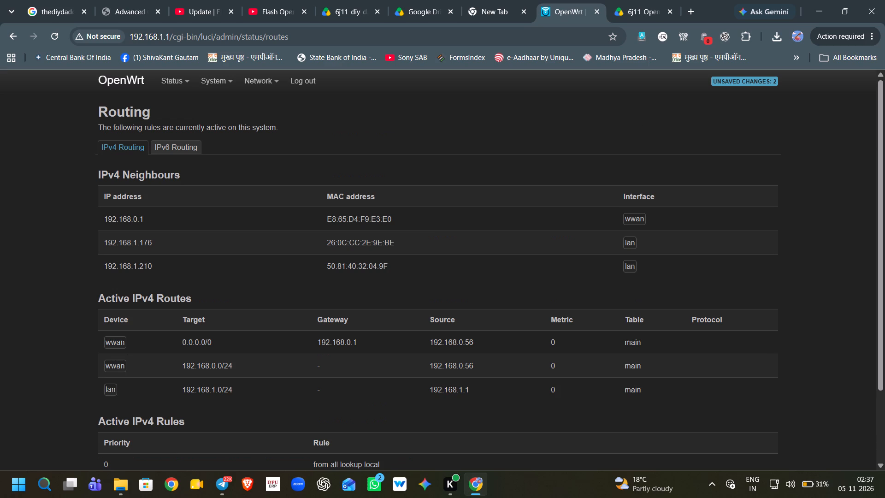
# Save and apply the pending wireless changes that set radio1's channel to auto and its htmode to VHT20.
pyautogui.click(750, 85)
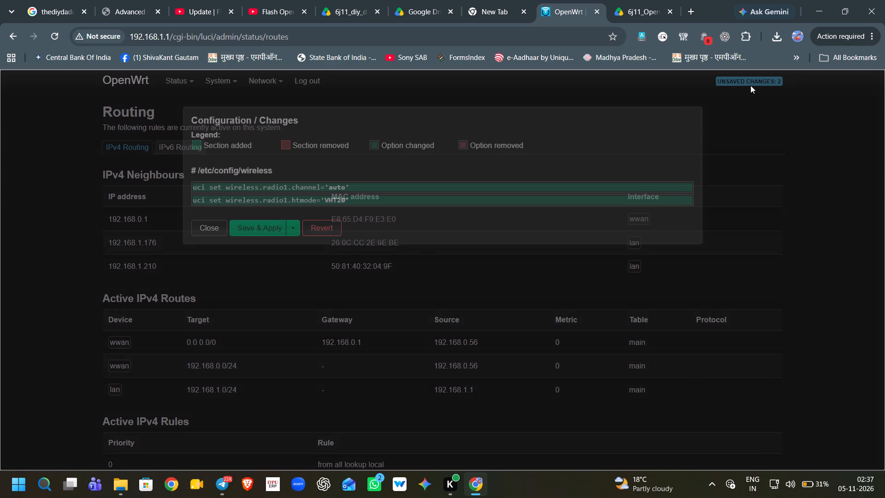
pyautogui.click(250, 230)
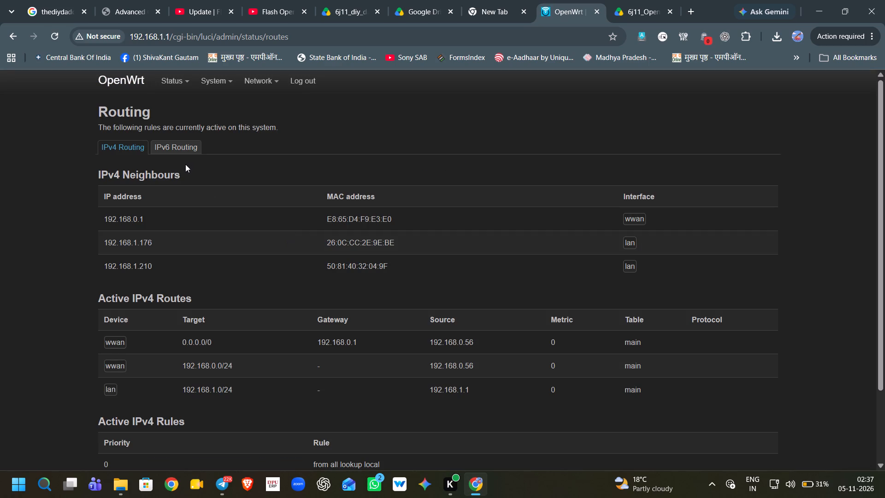
# Examine the IPv4 neighbours, active IPv4 routes and IPv4 rules on the router's routing status page.
pyautogui.scroll(-2, 185, 164)
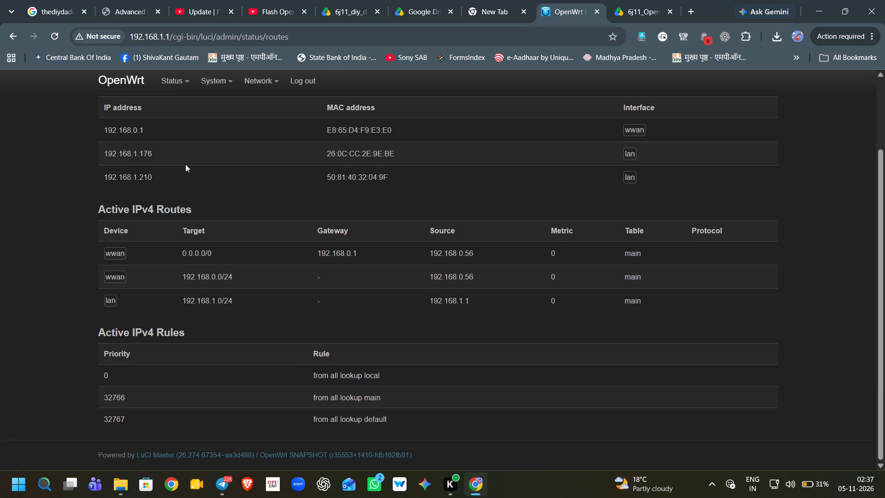
pyautogui.scroll(2, 185, 164)
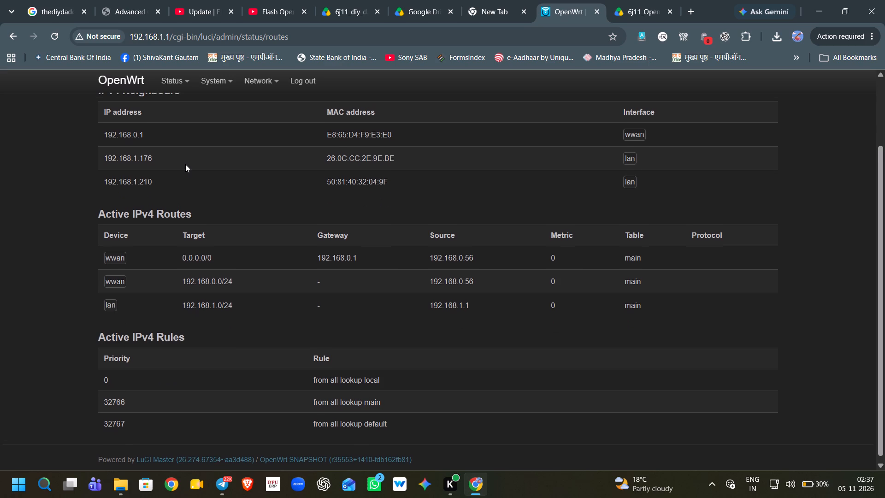
pyautogui.scroll(3, 185, 164)
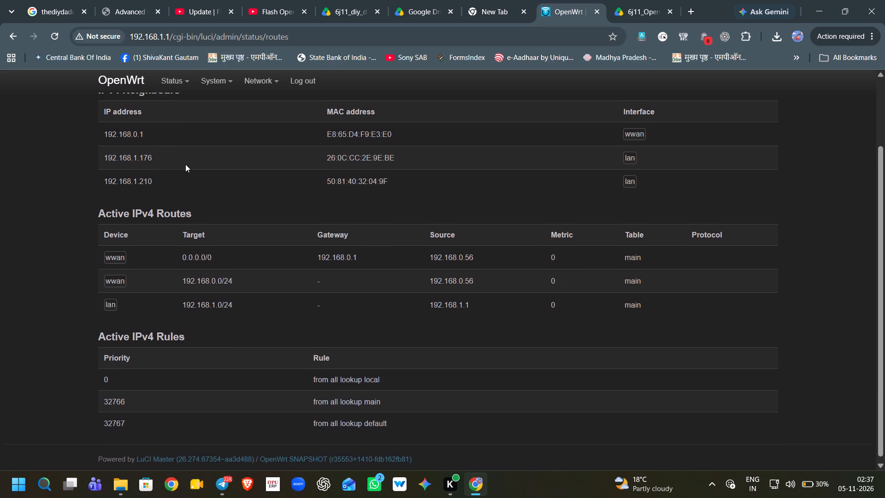
pyautogui.scroll(1, 185, 164)
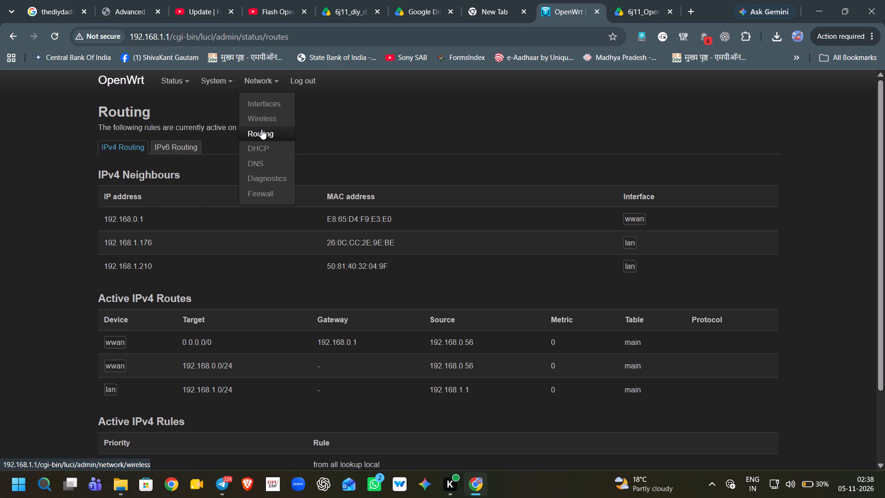
# Examine the static IPv4 and IPv6 routes and the IPv4 and IPv6 rules in the router's network routing settings.
pyautogui.click(261, 129)
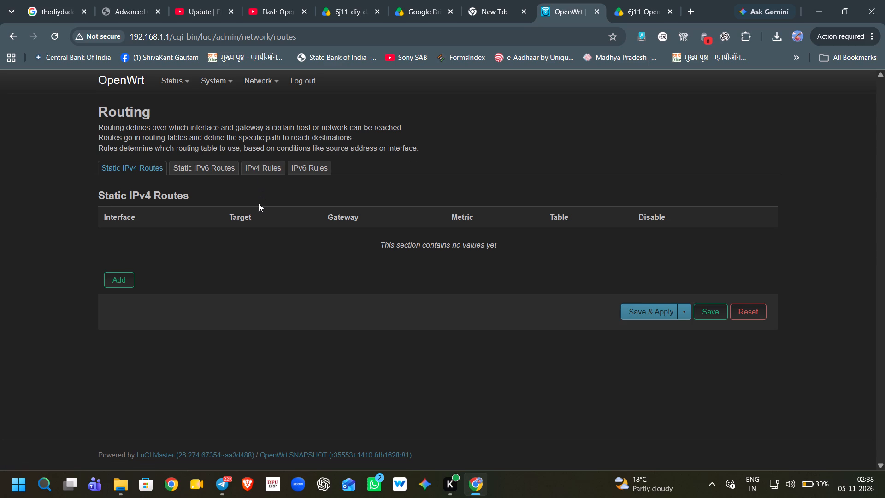
pyautogui.click(214, 168)
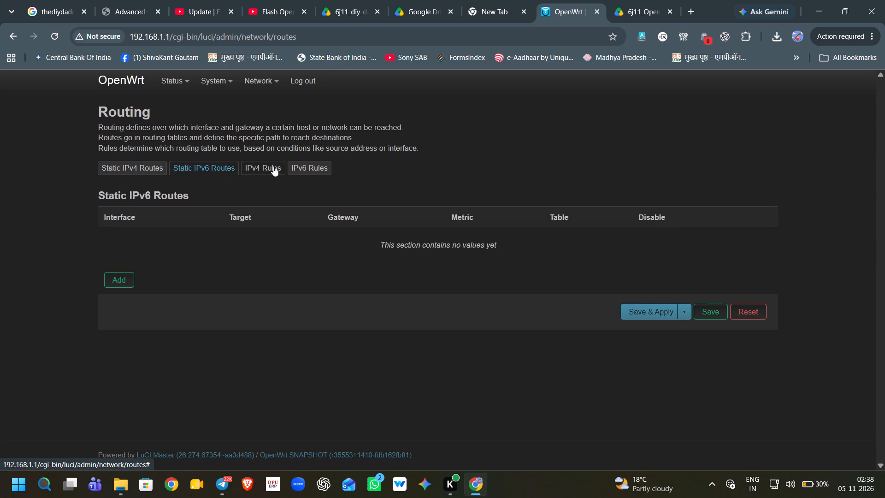
pyautogui.click(273, 166)
pyautogui.click(308, 168)
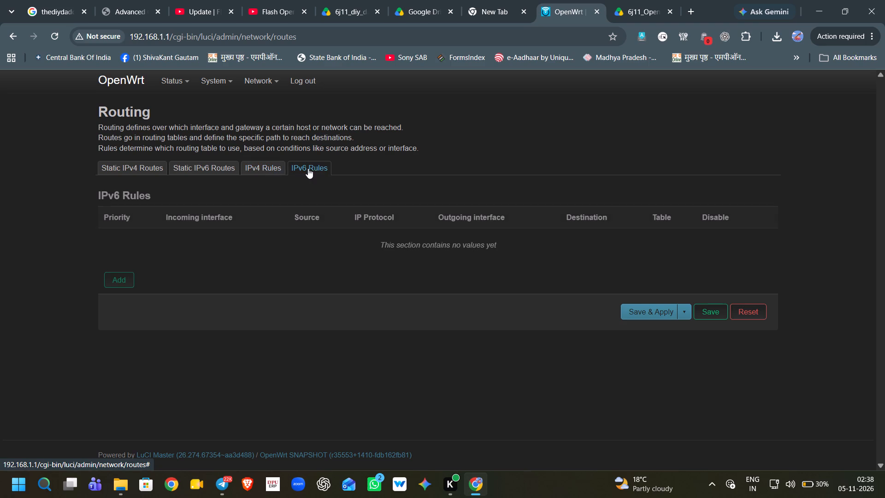
pyautogui.click(147, 161)
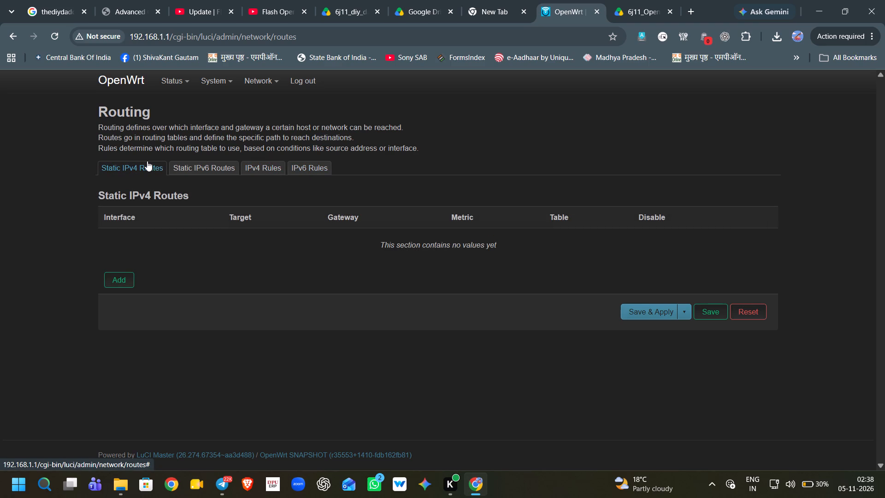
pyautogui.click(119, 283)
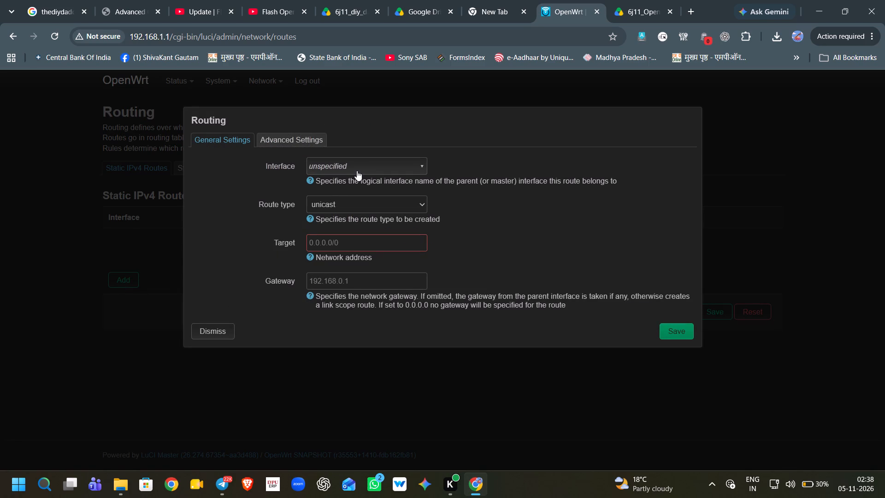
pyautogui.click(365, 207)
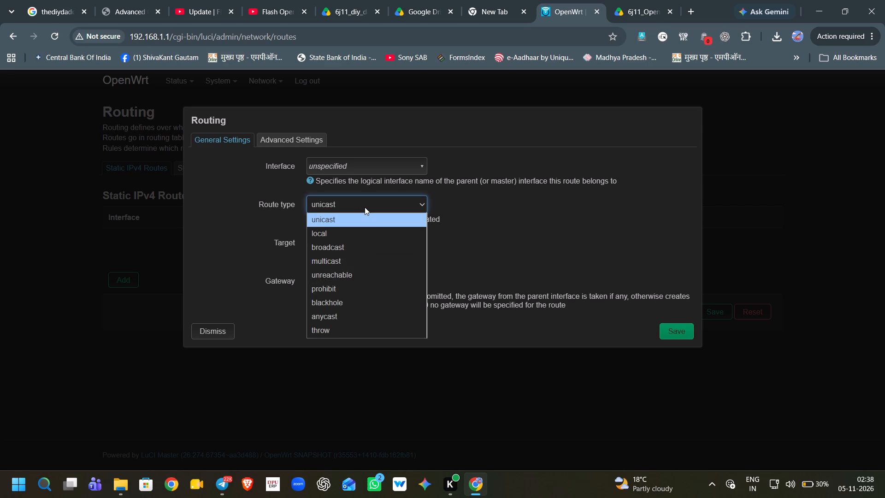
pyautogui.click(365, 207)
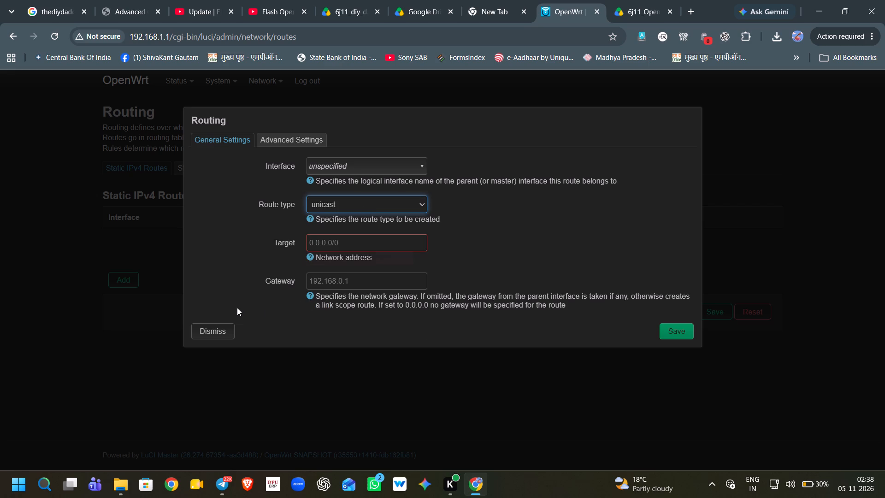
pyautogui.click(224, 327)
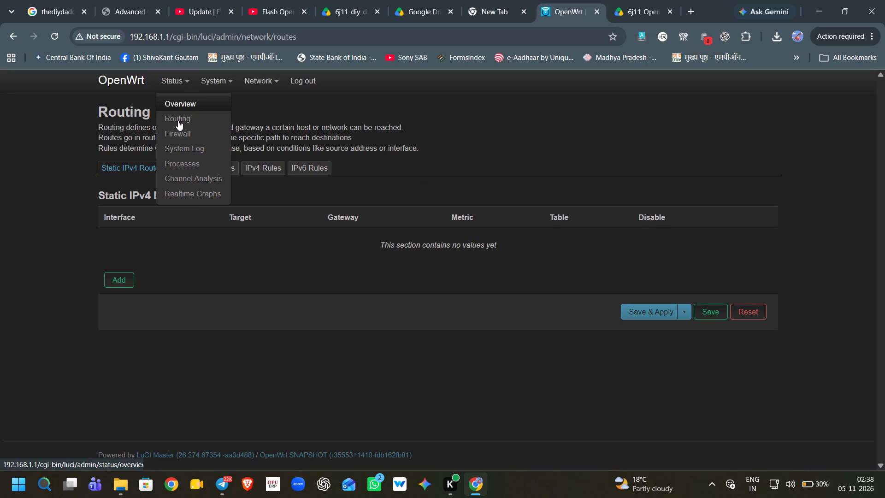
# Review the active IPv4 routing information on the routing status page again.
pyautogui.click(178, 119)
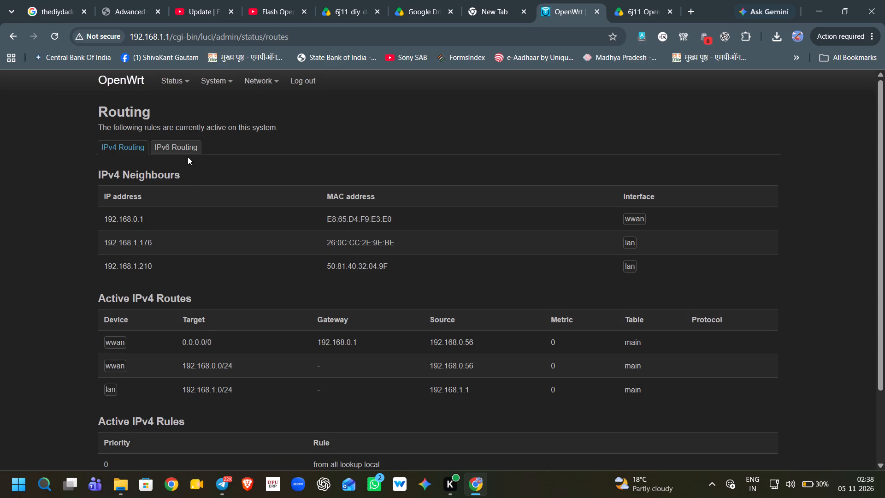
pyautogui.scroll(-5, 204, 304)
pyautogui.scroll(5, 204, 304)
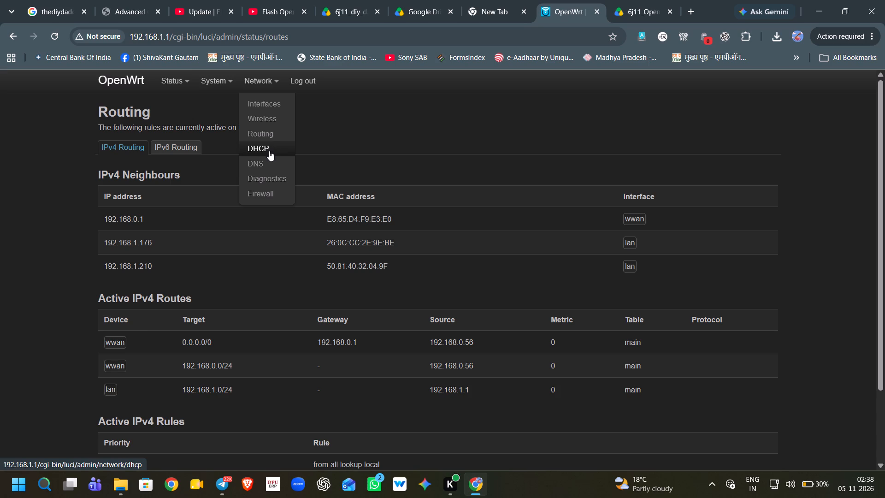
# Open the lan network interface for editing and examine its general settings, from protocol and device to the IPv6 routed prefix.
pyautogui.click(268, 105)
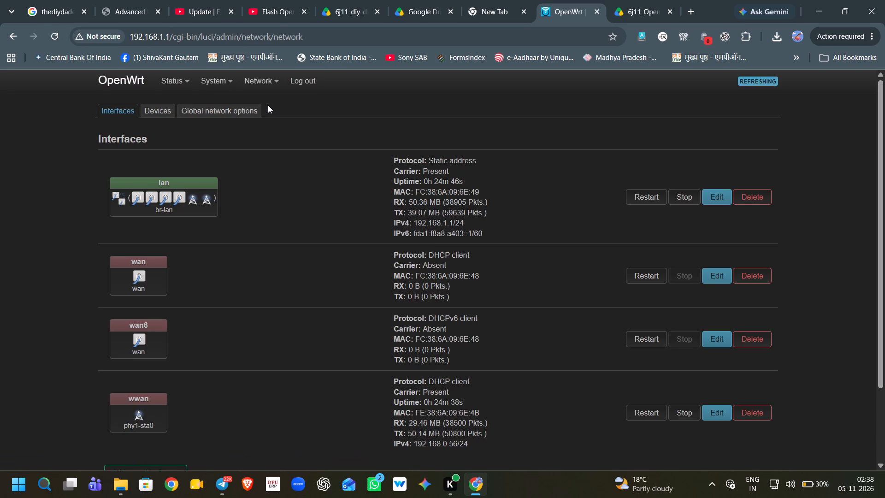
pyautogui.click(709, 198)
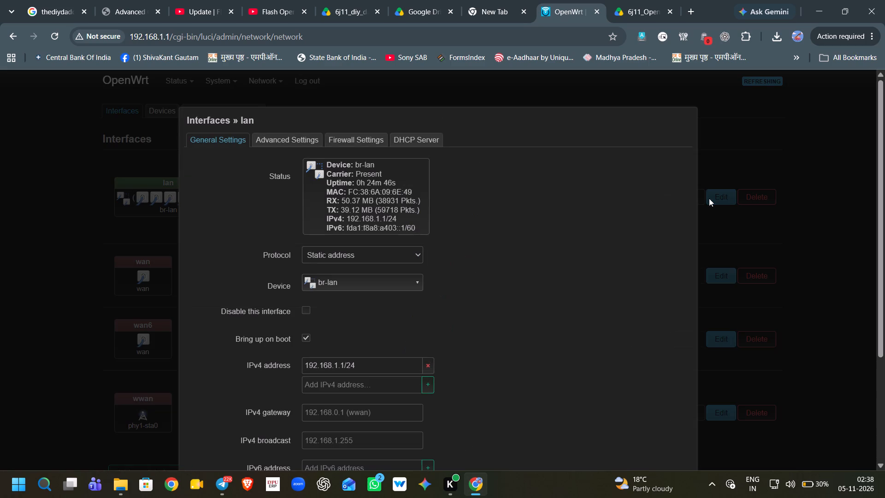
pyautogui.scroll(-2, 582, 301)
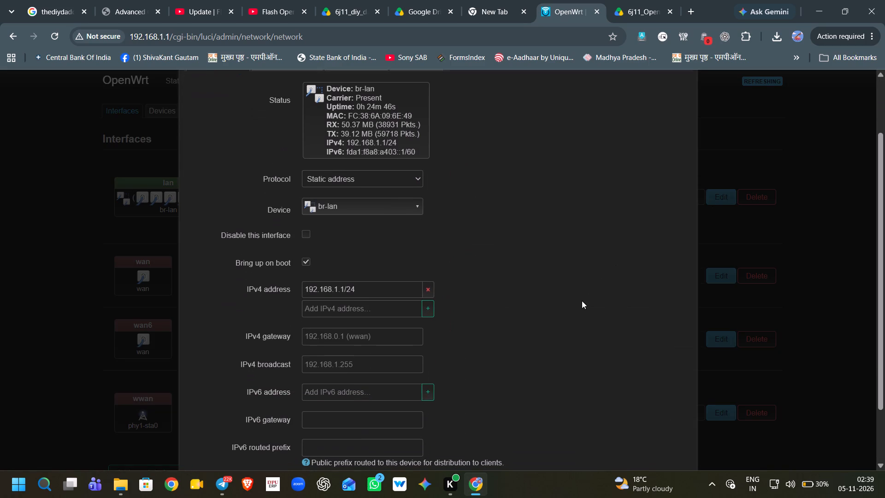
pyautogui.scroll(-1, 582, 301)
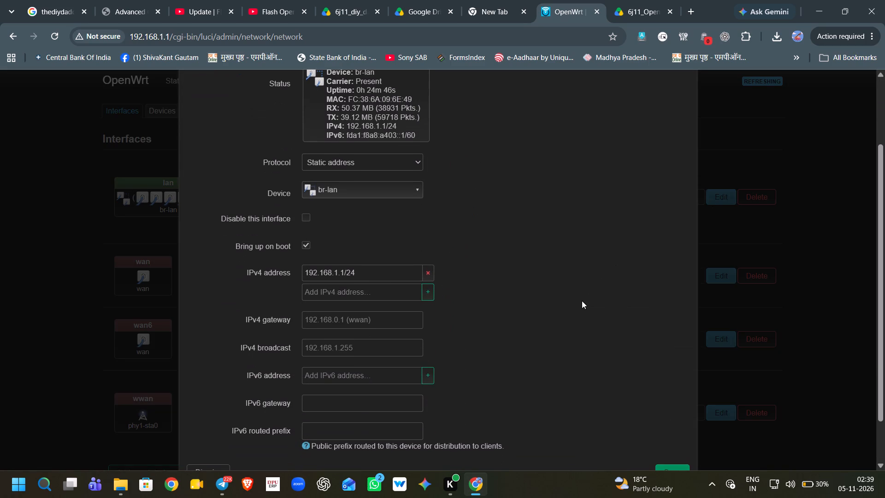
pyautogui.scroll(-1, 582, 301)
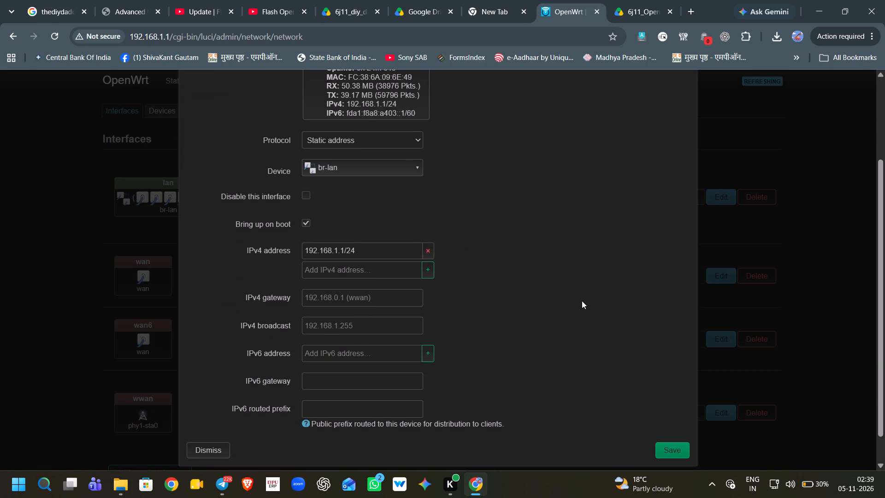
pyautogui.scroll(-2, 582, 301)
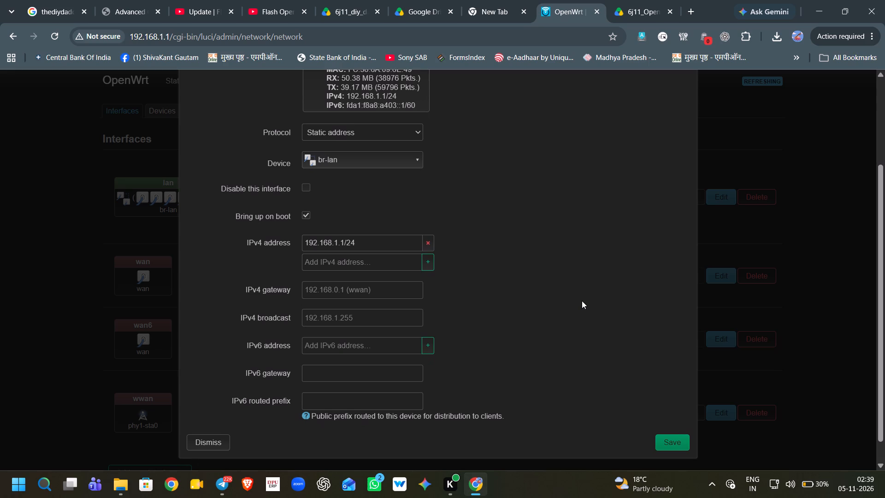
pyautogui.scroll(1, 582, 301)
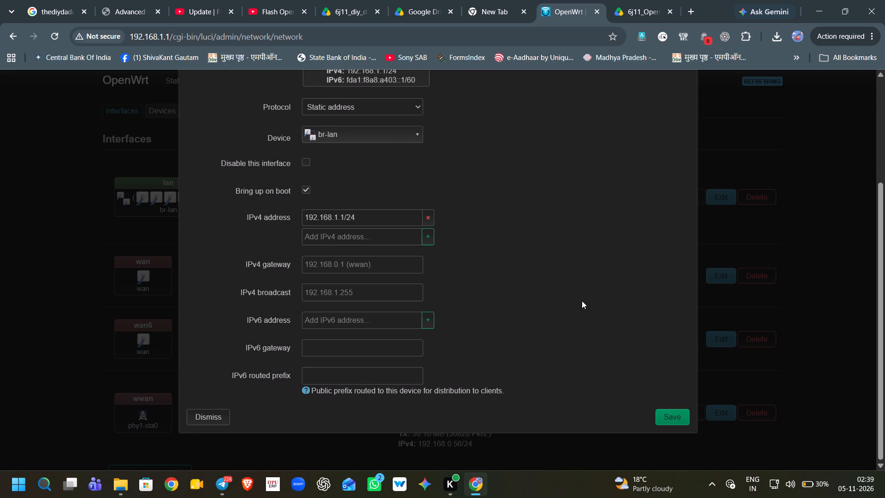
pyautogui.scroll(1, 582, 301)
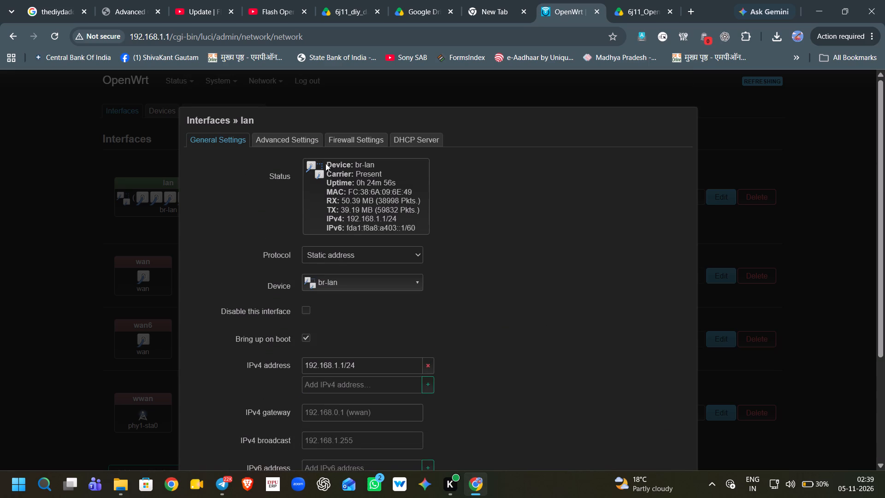
# Examine the lan interface's advanced settings down to IPv6 preference, and dismiss them without saving.
pyautogui.click(289, 140)
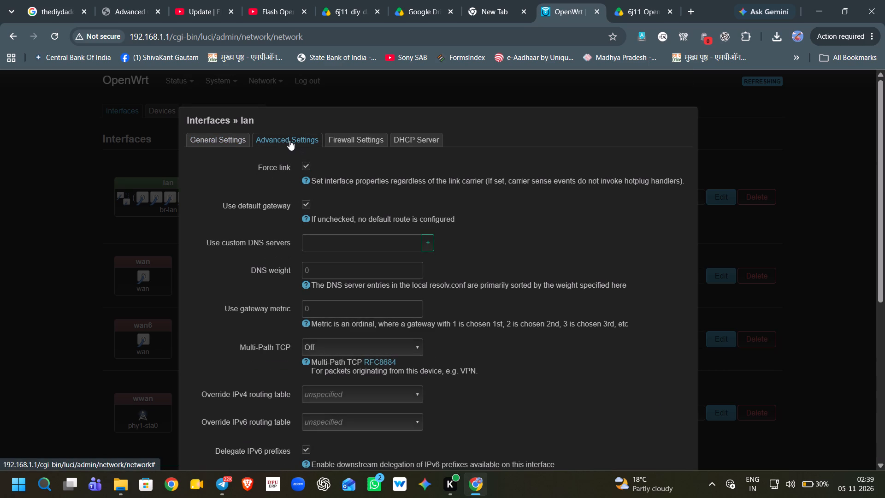
pyautogui.click(114, 261)
pyautogui.scroll(-3, 434, 188)
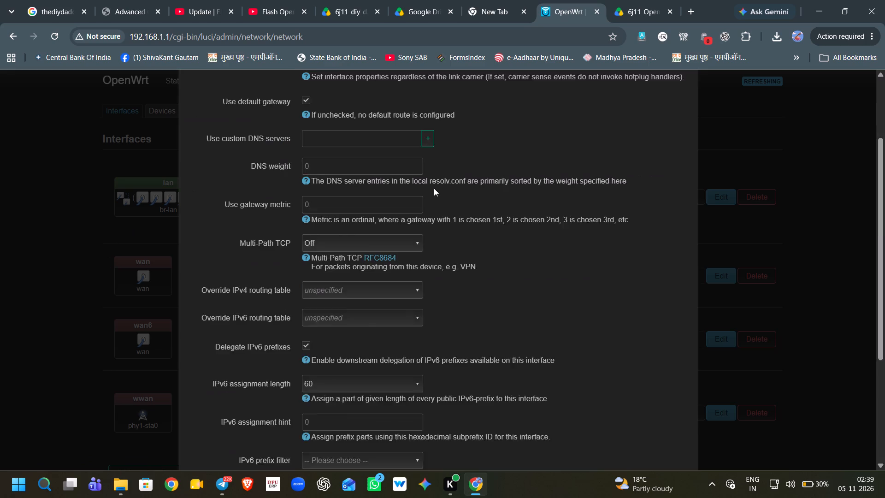
pyautogui.scroll(-2, 434, 188)
pyautogui.click(216, 414)
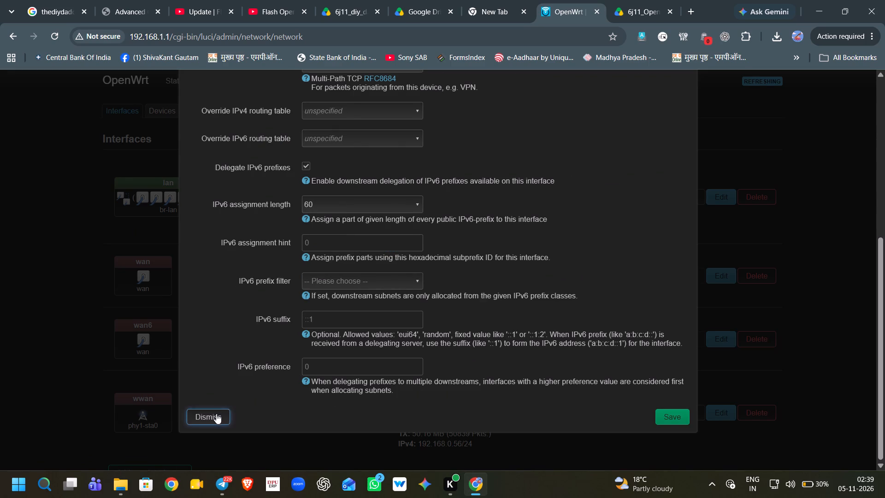
pyautogui.scroll(9, 398, 300)
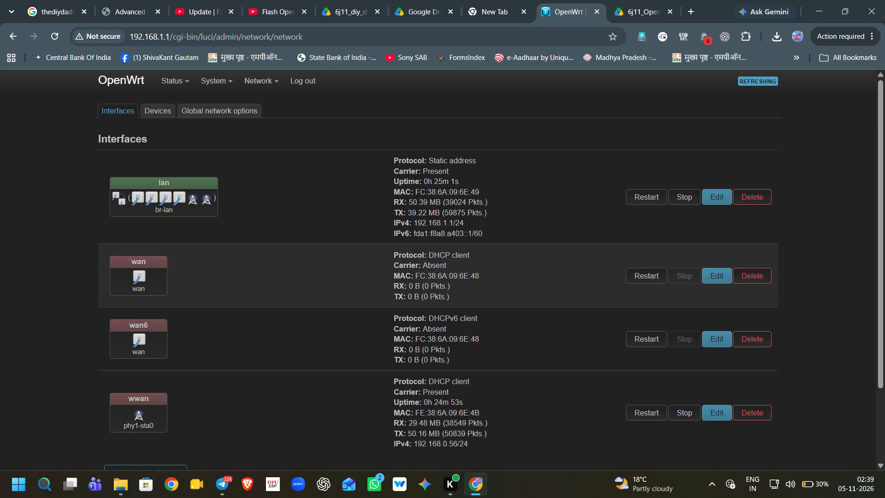
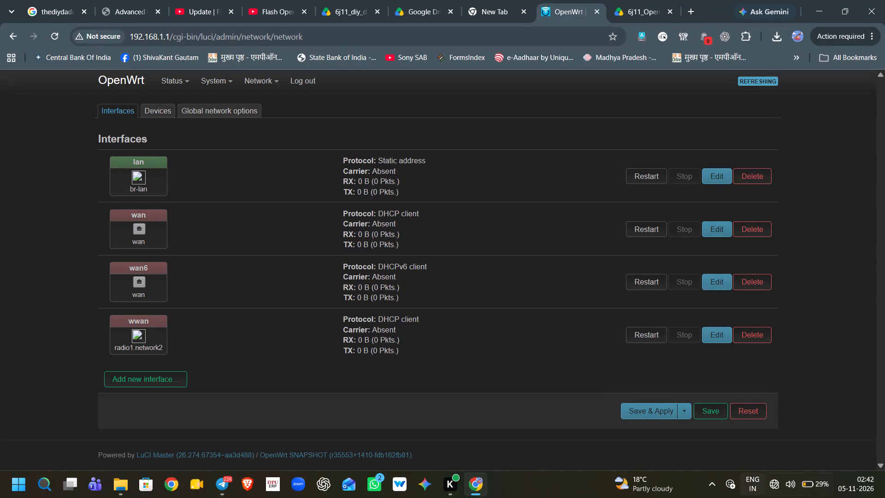
# Turn on the computer's Wi-Fi from the Windows network quick settings.
pyautogui.click(768, 482)
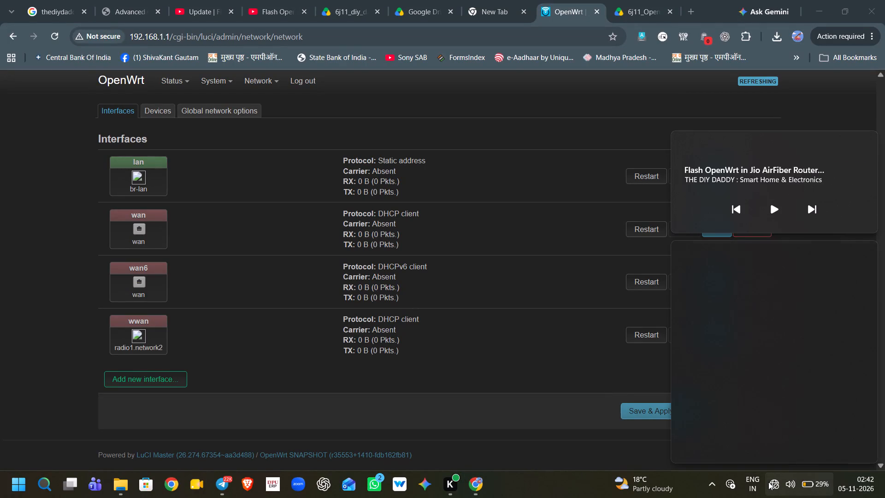
pyautogui.click(733, 271)
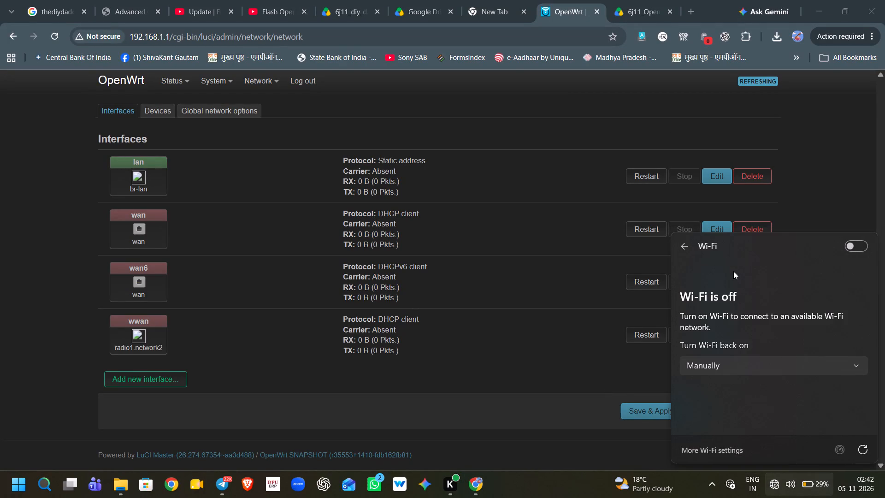
pyautogui.click(862, 246)
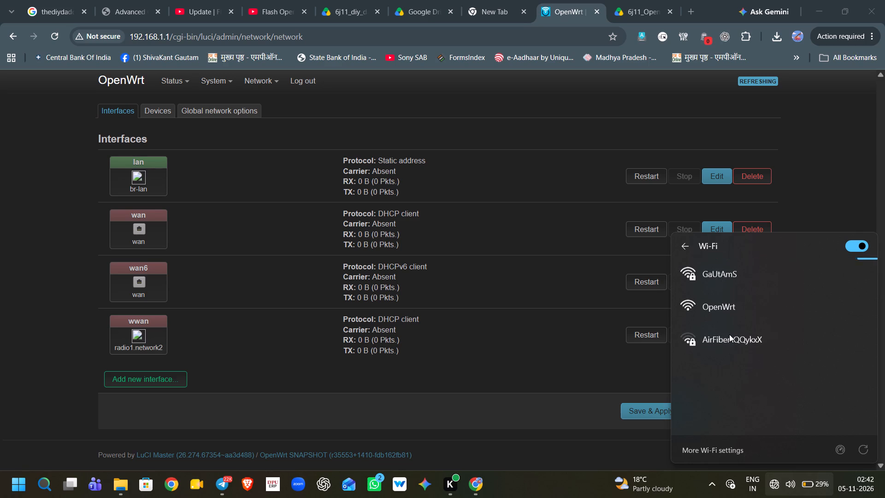
# Start connecting the computer to the OpenWrt Wi-Fi network with automatic connection enabled, up to the password entry.
pyautogui.click(727, 305)
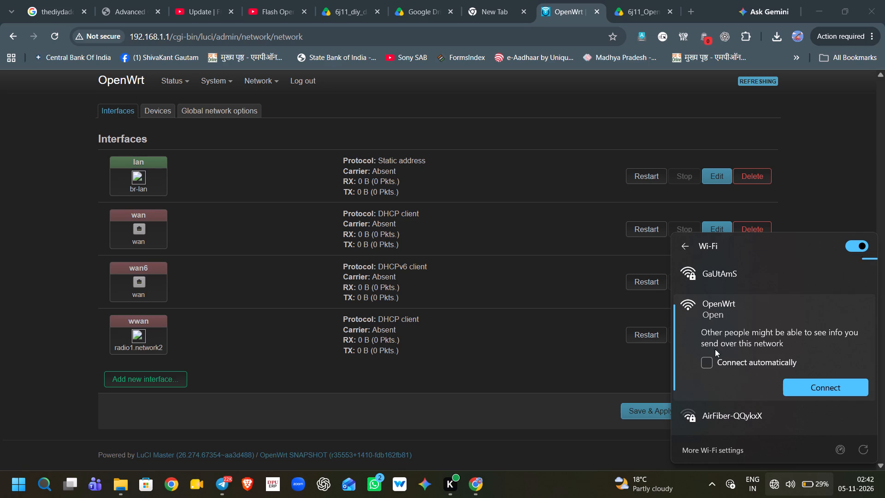
pyautogui.click(708, 360)
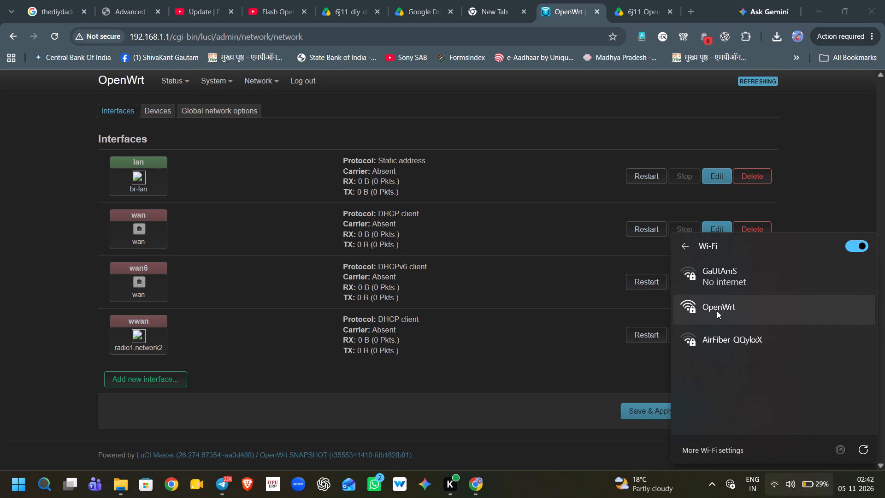
pyautogui.click(717, 309)
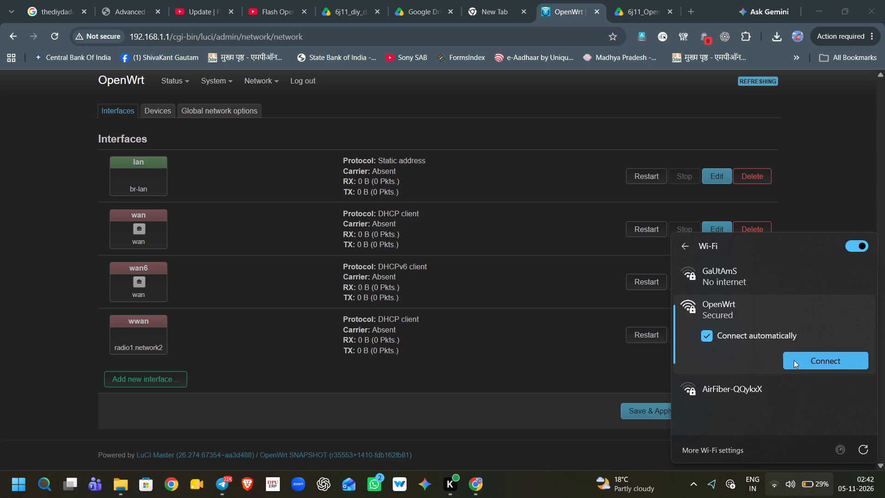
pyautogui.click(794, 360)
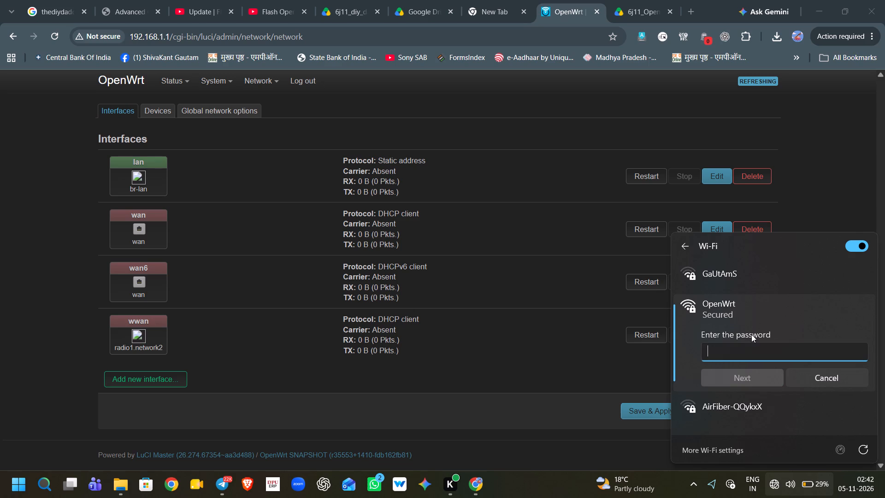
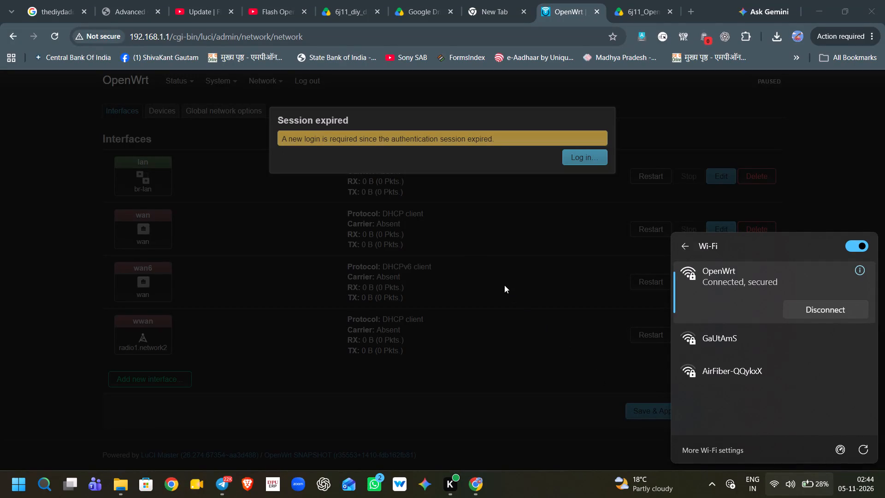
# Log back in to the router's administration page as root by entering the account password.
pyautogui.click(587, 160)
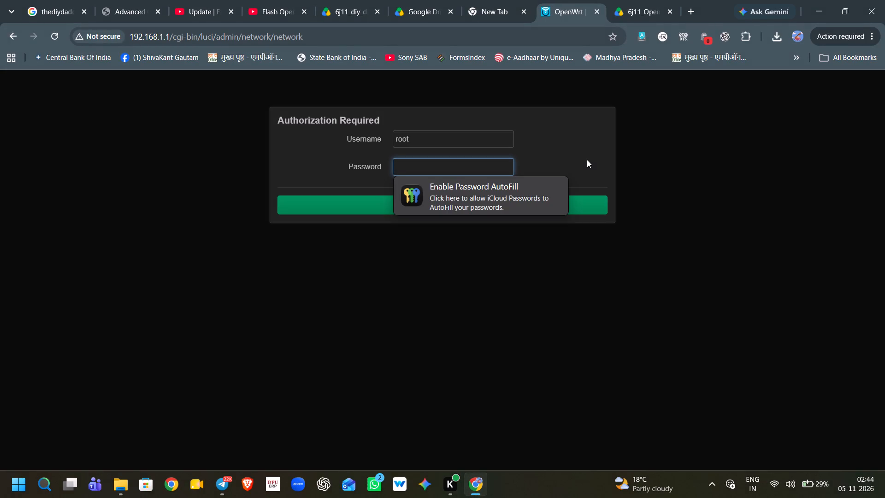
pyautogui.hotkey('ctrl', 'v')
pyautogui.click(476, 211)
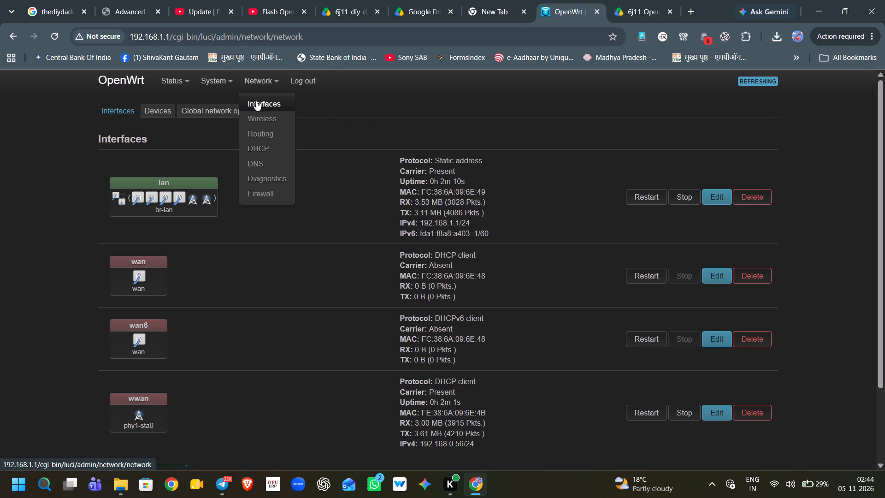
# Open the wireless overview and examine its radios, networks and associated stations.
pyautogui.click(260, 114)
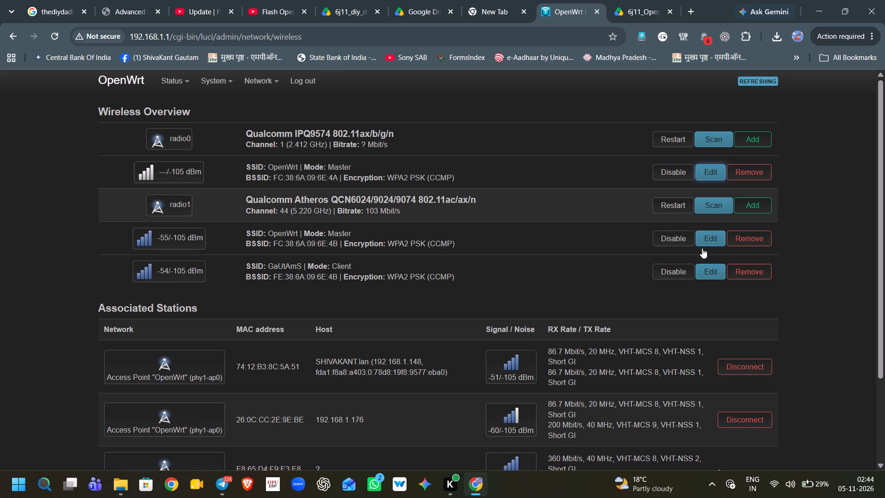
pyautogui.scroll(-1, 710, 311)
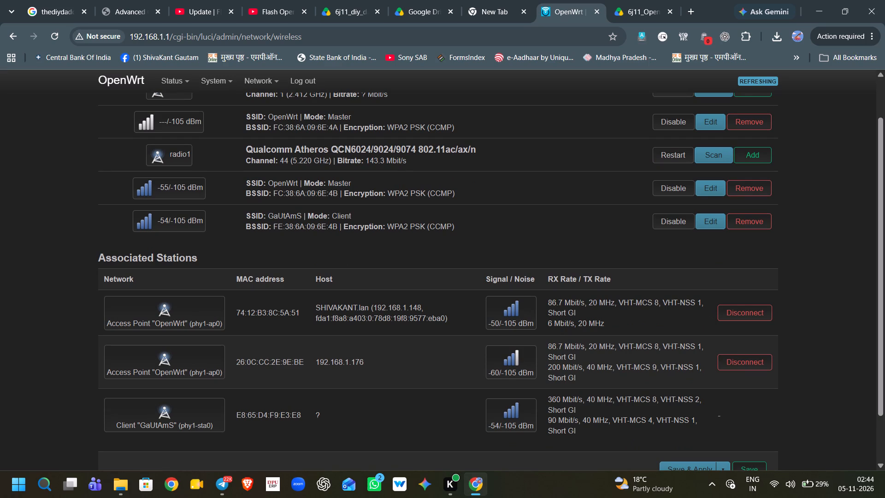
pyautogui.scroll(-1, 639, 367)
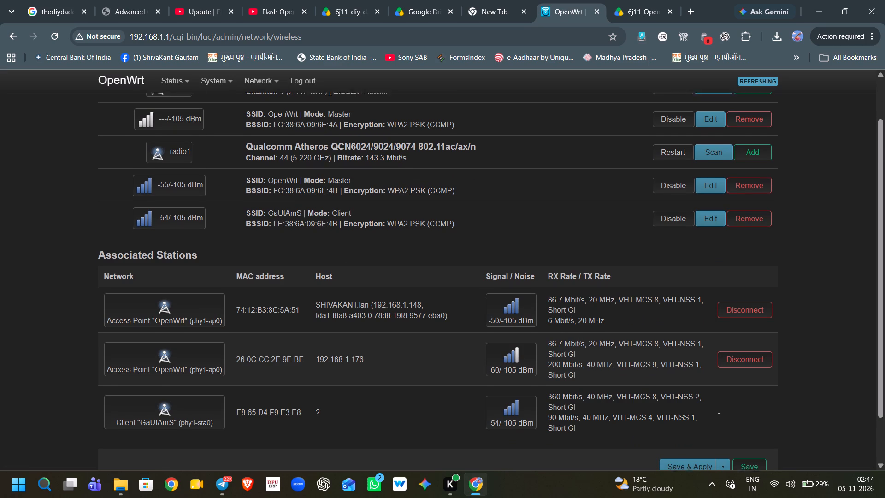
pyautogui.scroll(-1, 639, 367)
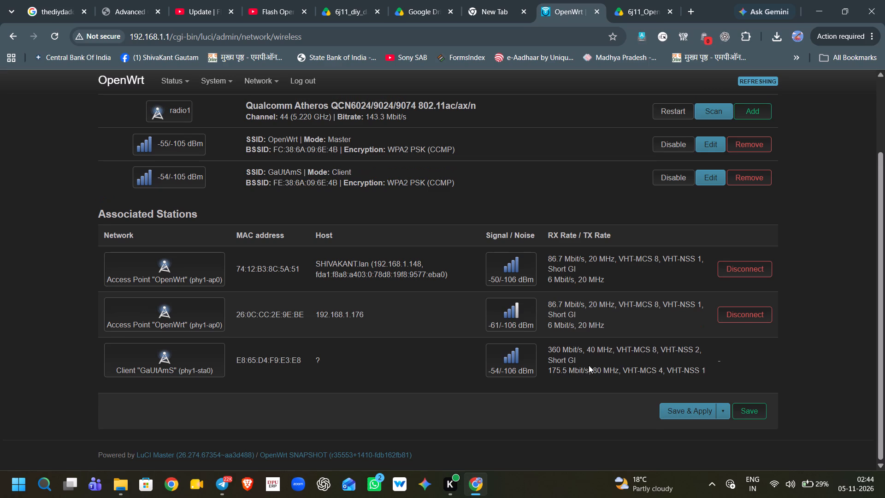
pyautogui.scroll(2, 589, 365)
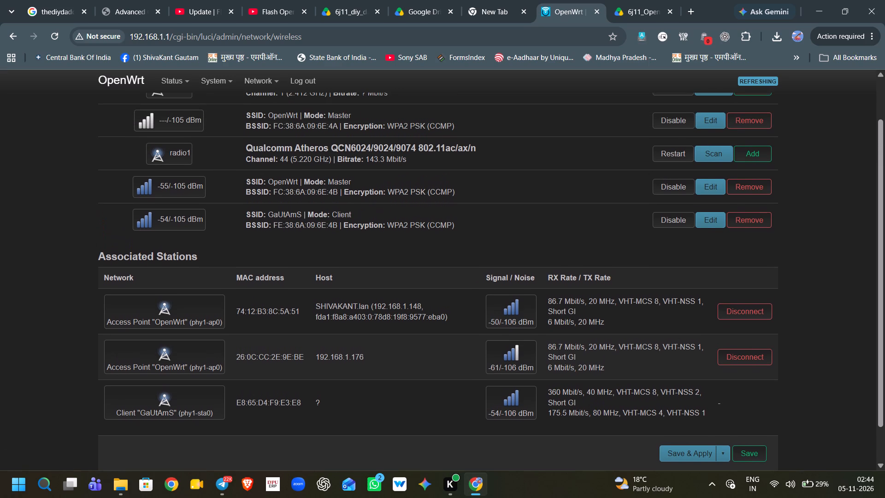
pyautogui.scroll(1, 724, 254)
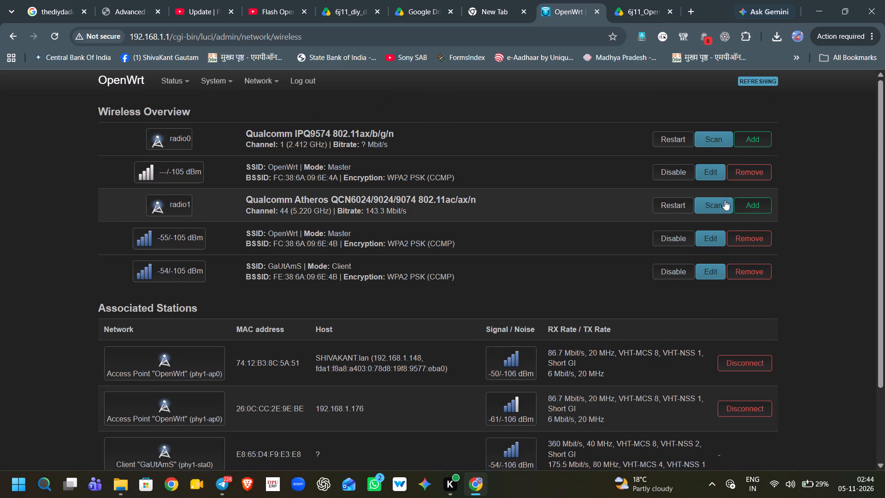
# Change the ESSID of radio0's 2.4 GHz access point to OpenWrt1 and save the network's settings.
pyautogui.click(713, 170)
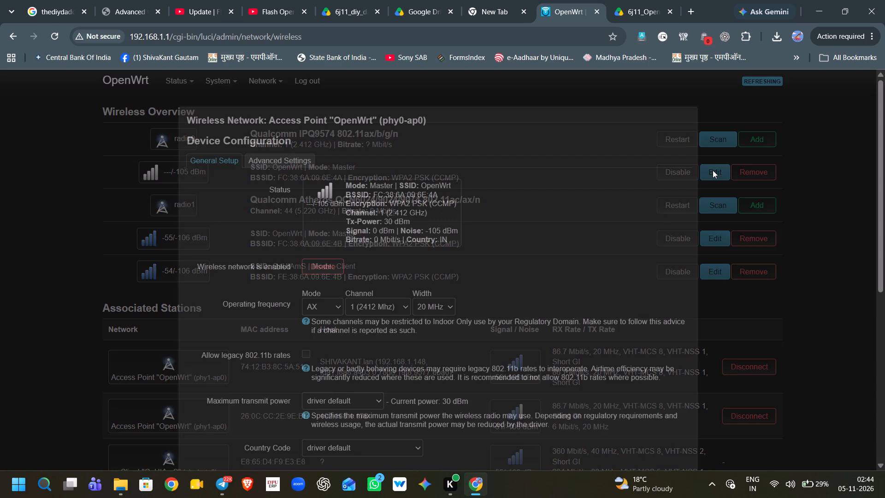
pyautogui.scroll(-2, 319, 413)
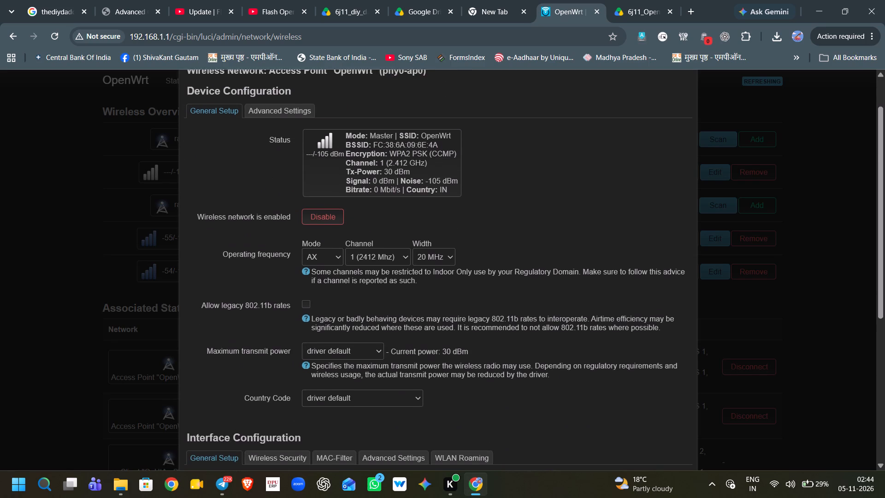
pyautogui.scroll(-1, 319, 413)
pyautogui.click(346, 348)
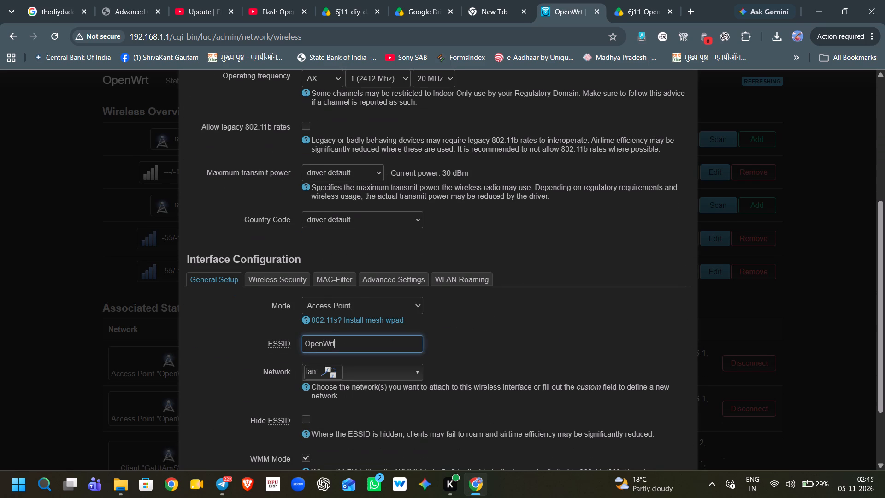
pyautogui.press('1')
pyautogui.scroll(-1, 526, 380)
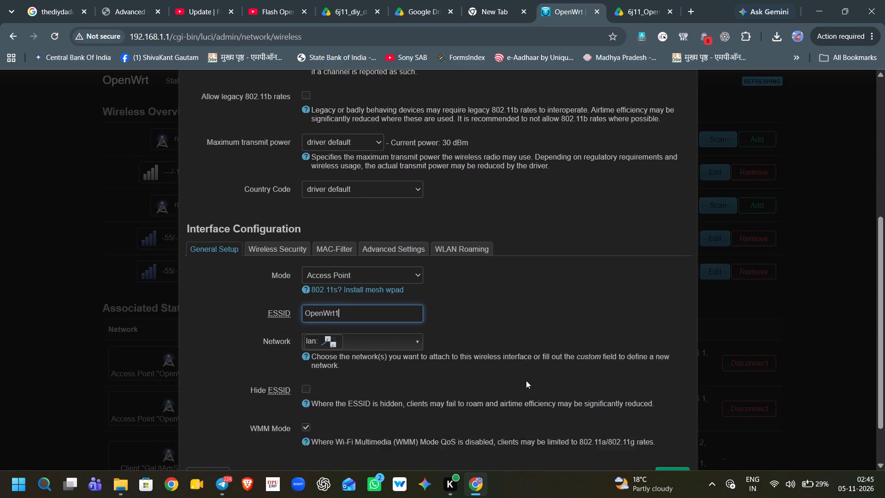
pyautogui.scroll(-1, 526, 380)
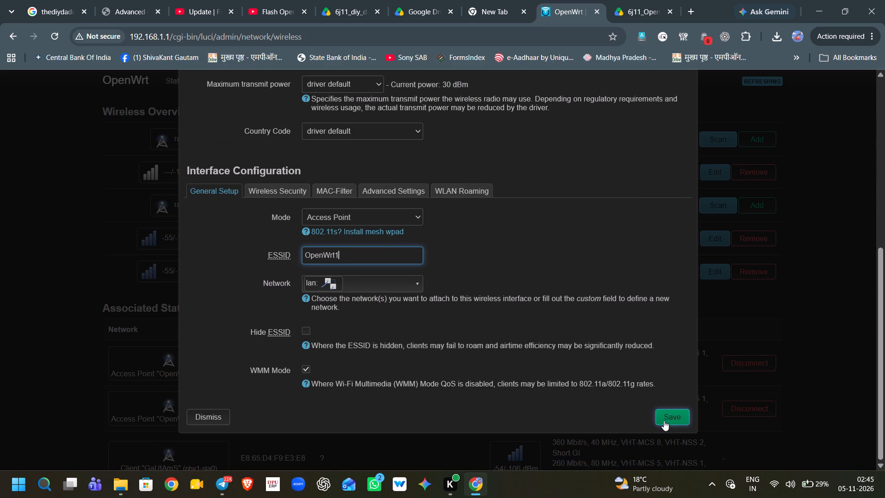
pyautogui.click(664, 421)
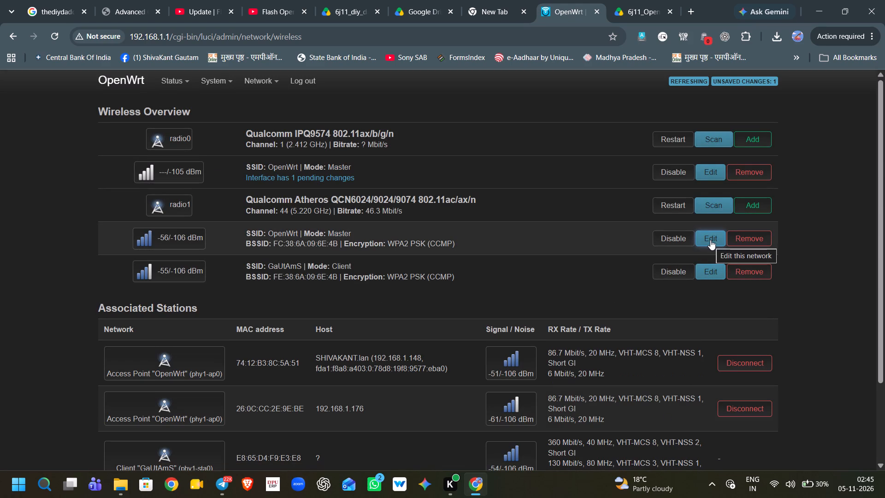
# Change the ESSID of radio1's 5 GHz access point to OpenWrt1 and save the network's settings.
pyautogui.click(710, 240)
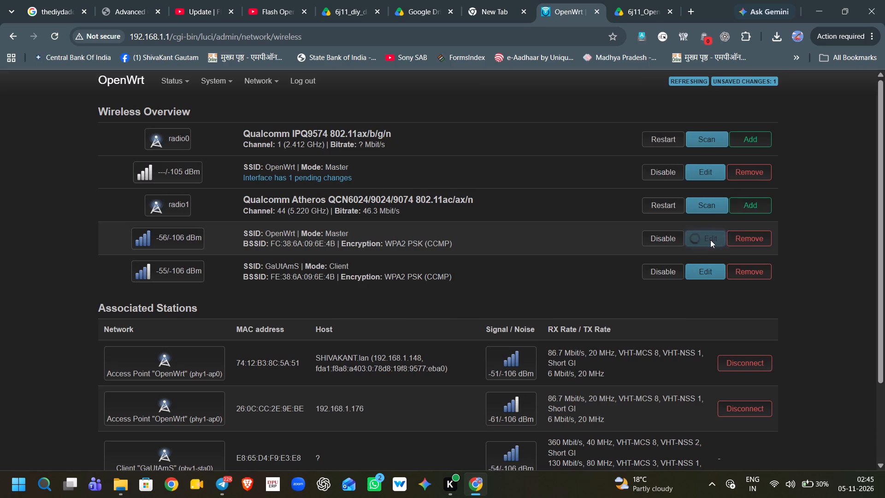
pyautogui.scroll(-2, 548, 269)
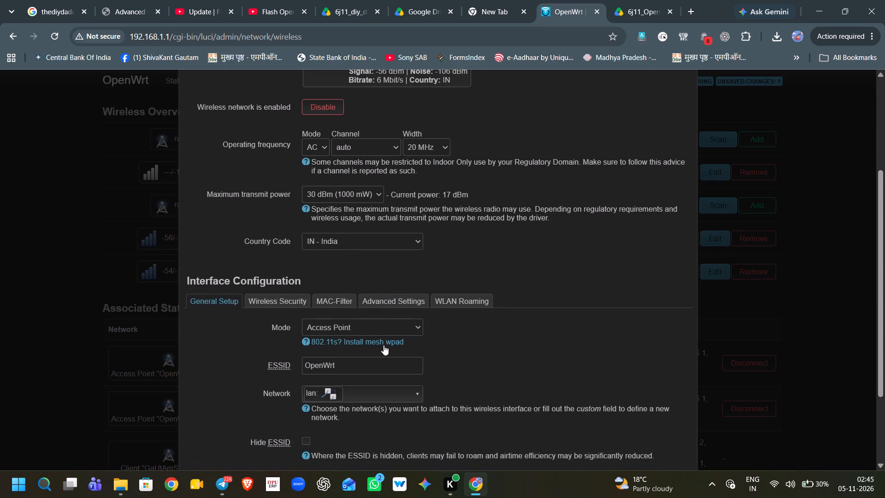
pyautogui.click(370, 360)
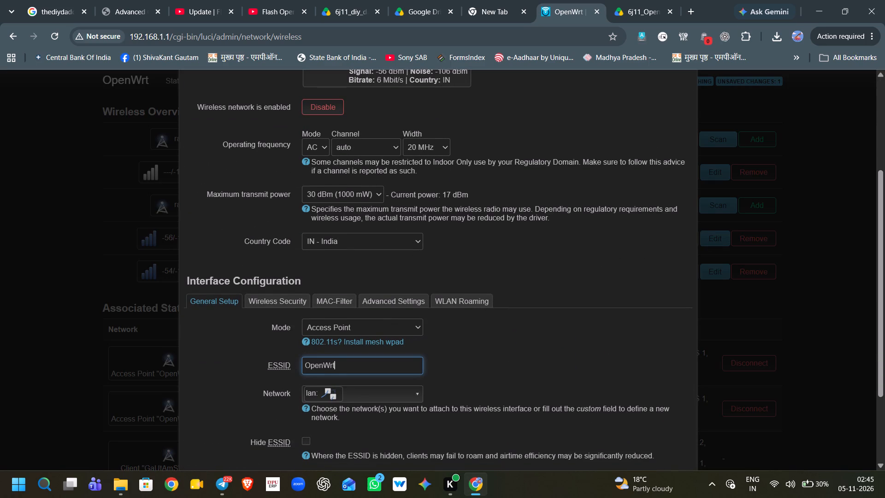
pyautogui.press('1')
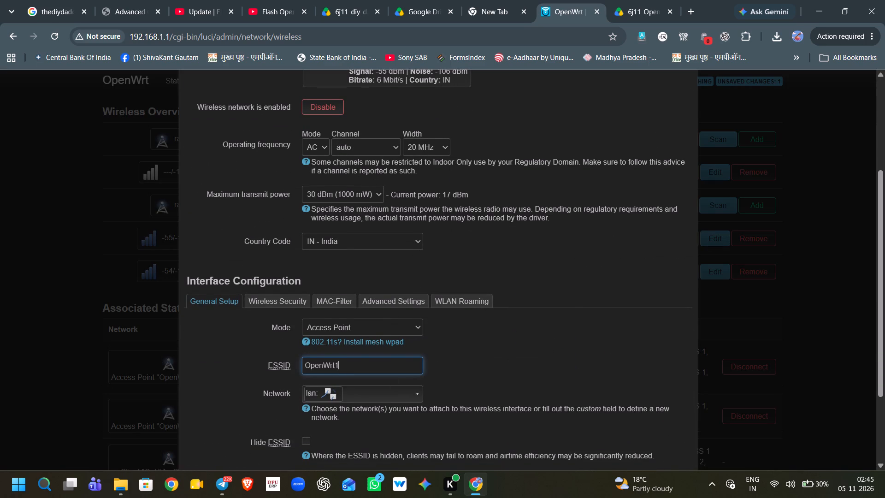
pyautogui.scroll(-2, 438, 408)
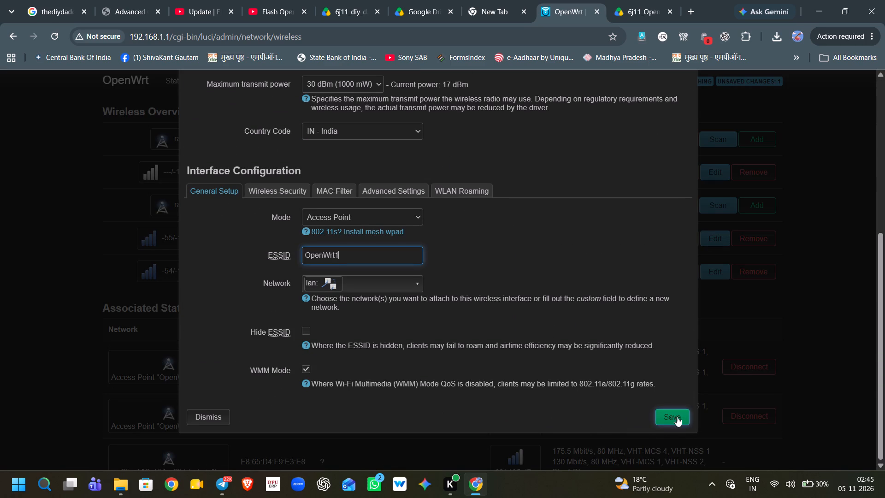
pyautogui.click(677, 416)
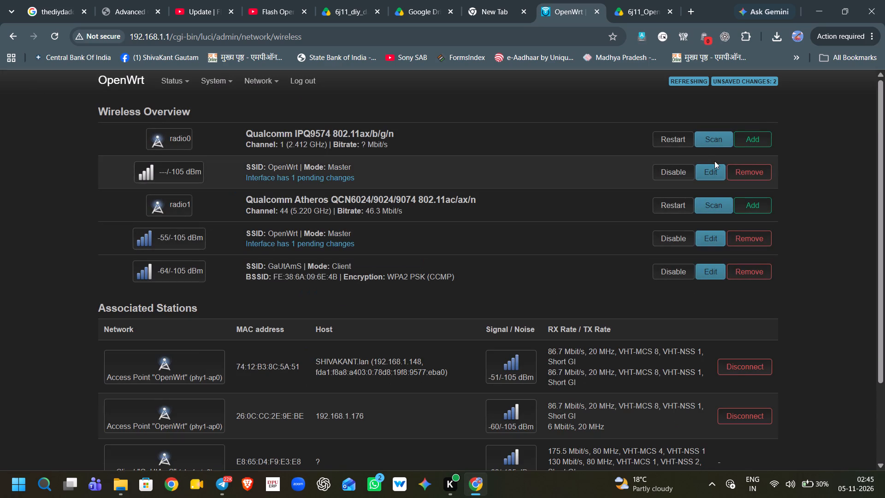
# Review the pending wireless configuration changes and apply them to the router.
pyautogui.click(767, 77)
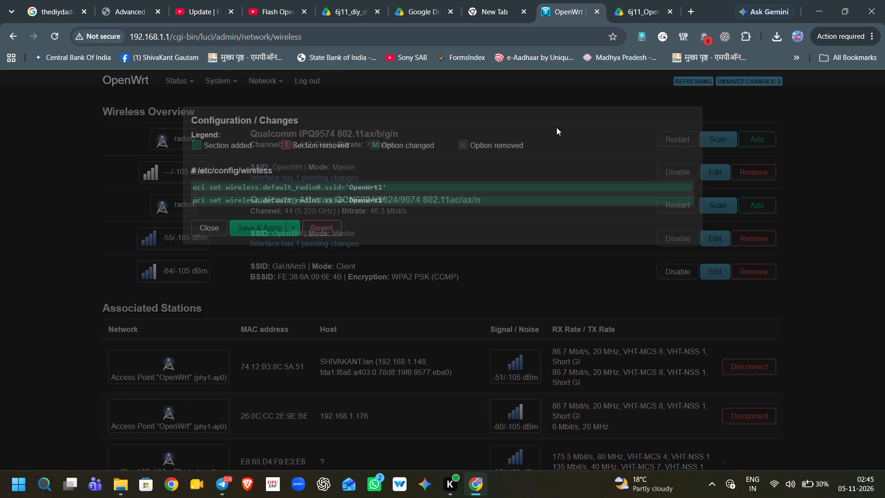
pyautogui.click(258, 227)
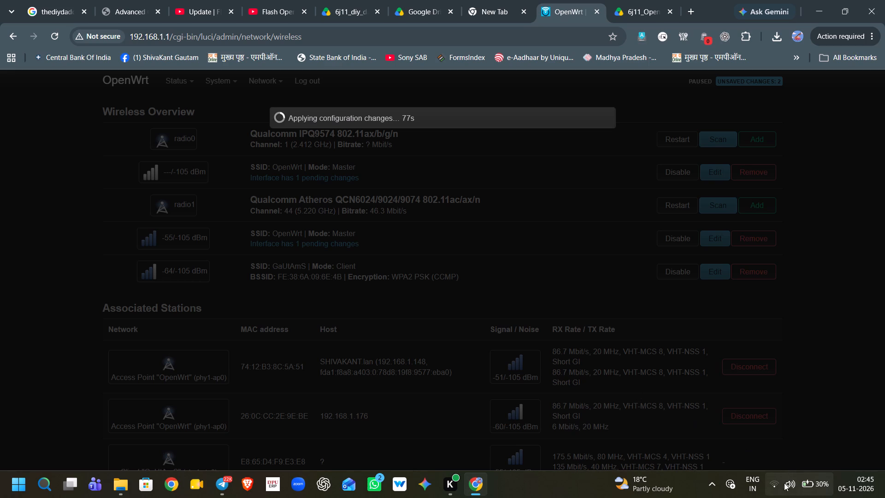
# Connect the computer to the OpenWrt1 Wi-Fi network from the Windows list of available networks.
pyautogui.click(769, 485)
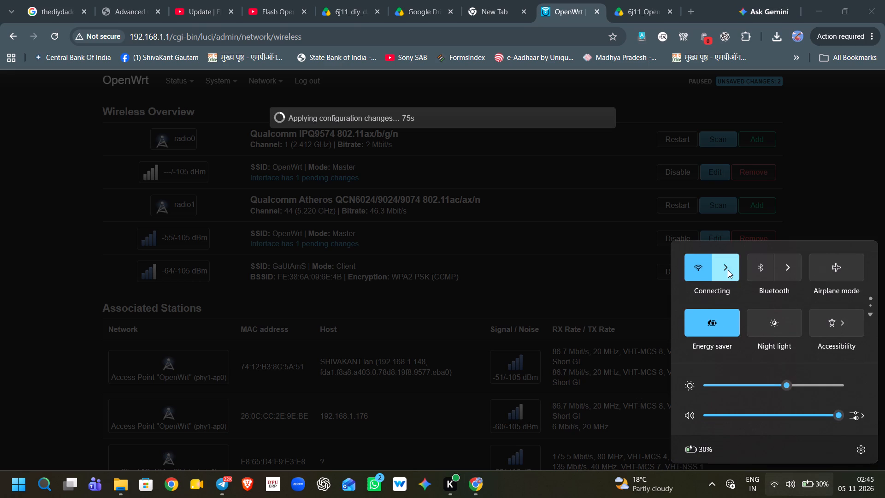
pyautogui.click(727, 268)
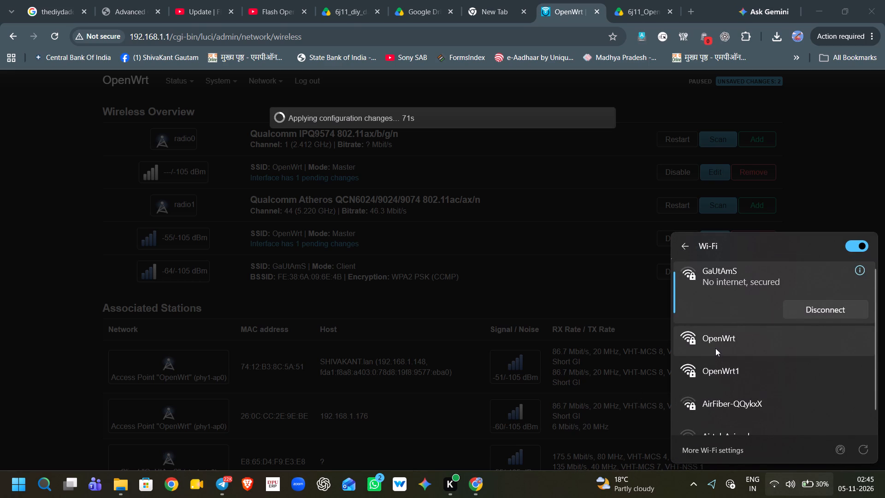
pyautogui.scroll(-1, 713, 372)
pyautogui.click(713, 372)
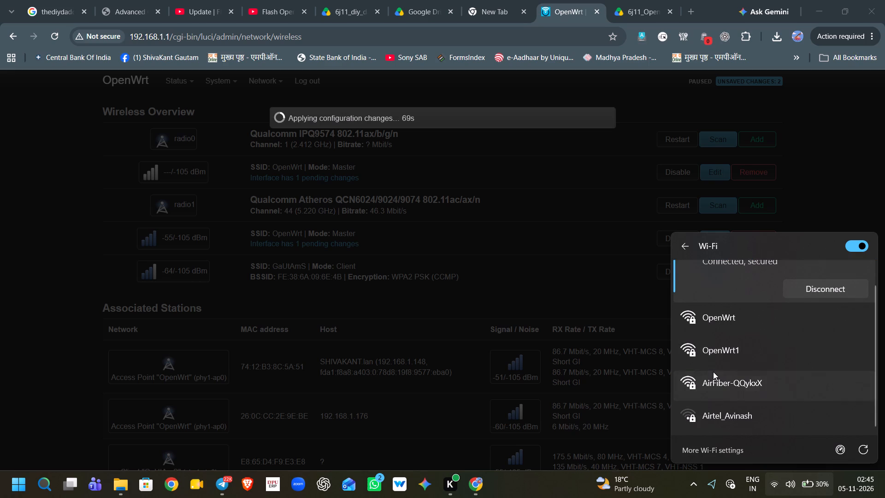
pyautogui.click(717, 332)
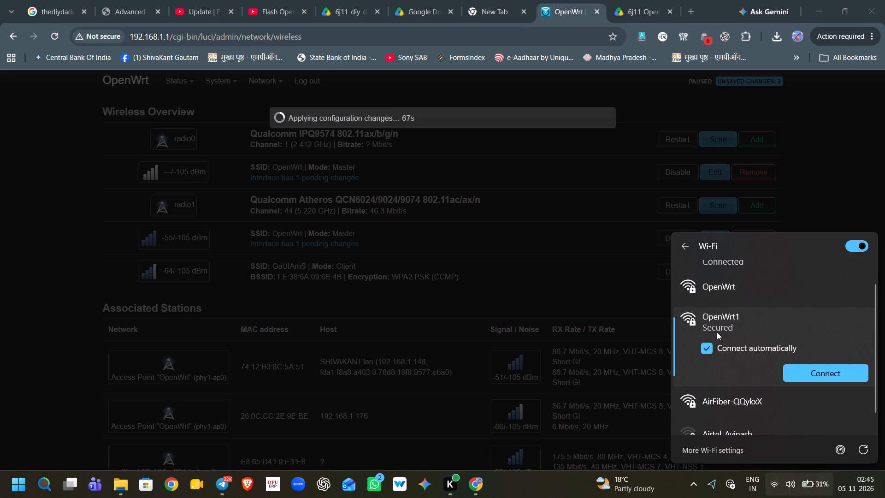
pyautogui.click(803, 374)
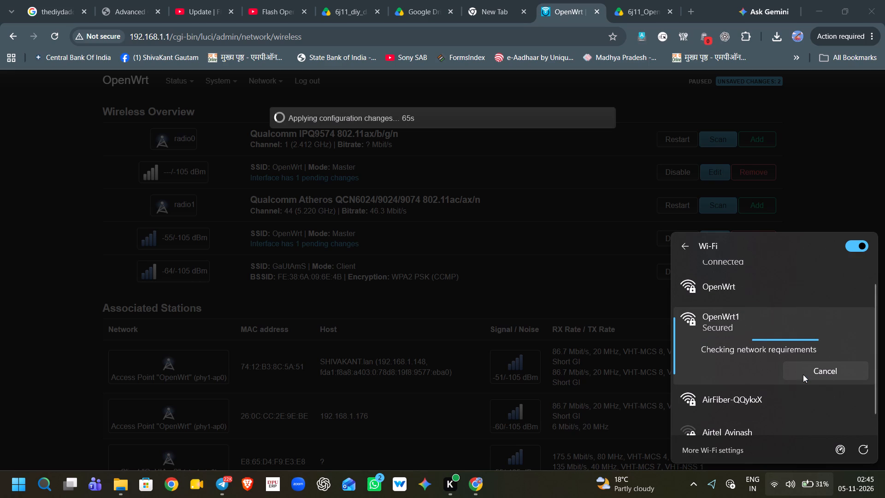